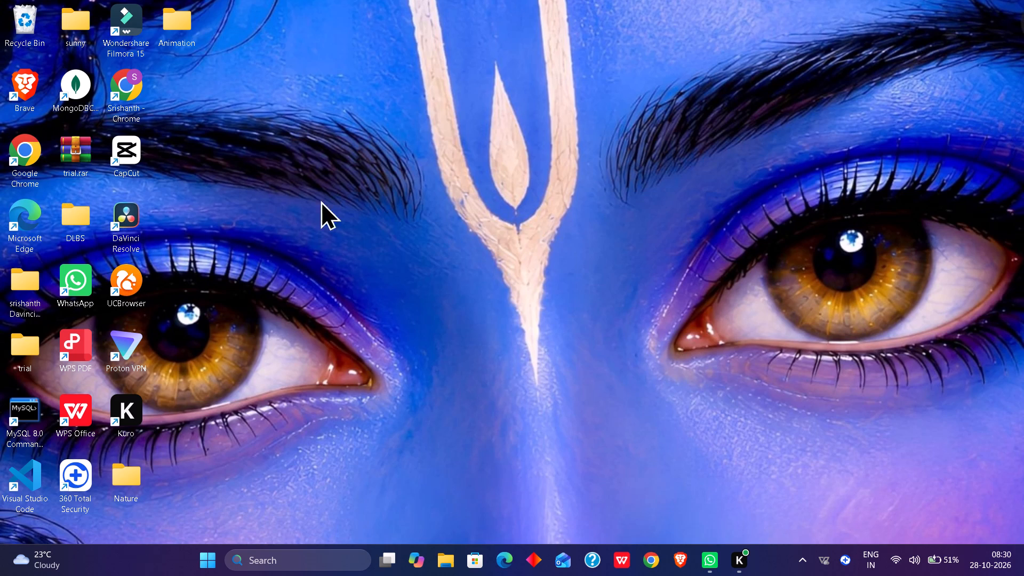
# Launch DaVinci Resolve from the desktop.
pyautogui.doubleClick(134, 225)
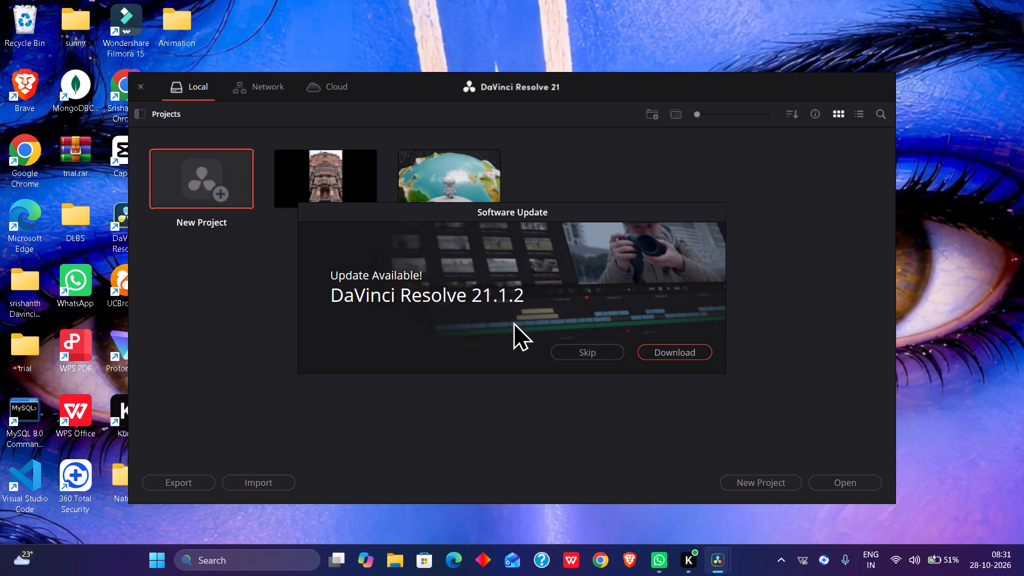
# Choose to download the DaVinci Resolve 21.1.2 update and open Chrome with the personal profile.
pyautogui.click(668, 355)
pyautogui.click(668, 353)
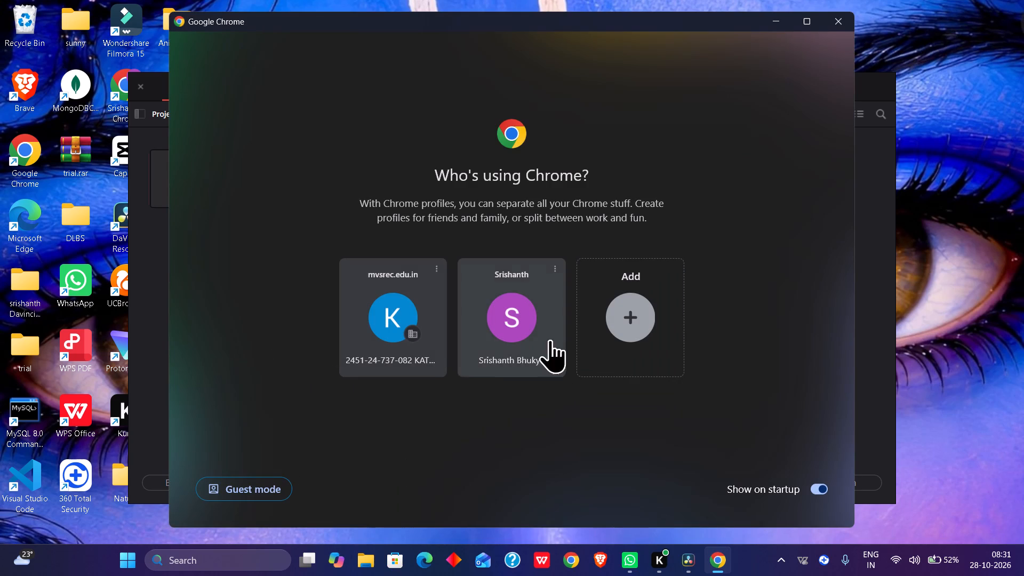
pyautogui.click(500, 312)
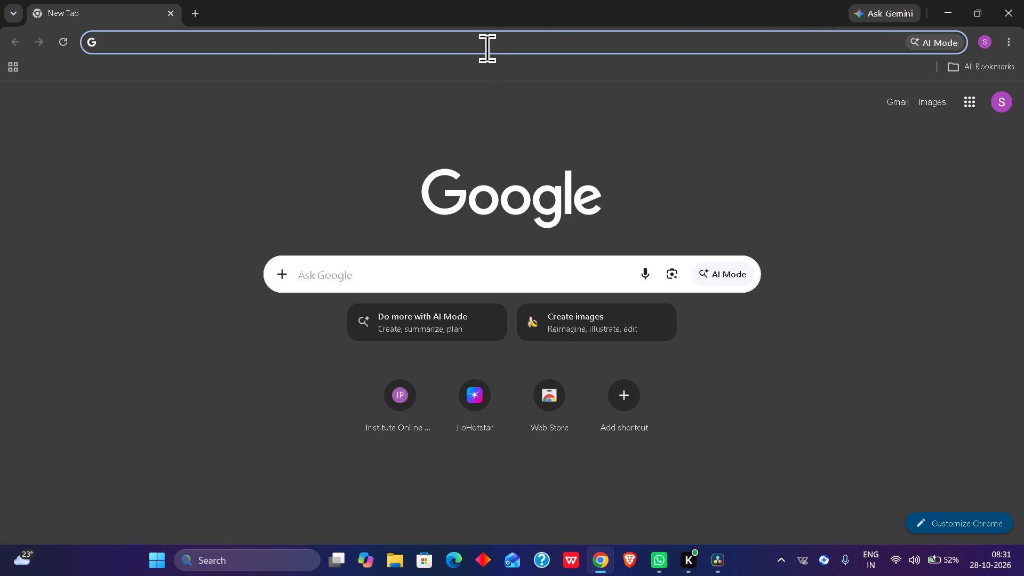
# Search the web for "davinci resolve download".
pyautogui.write('DAVIN')
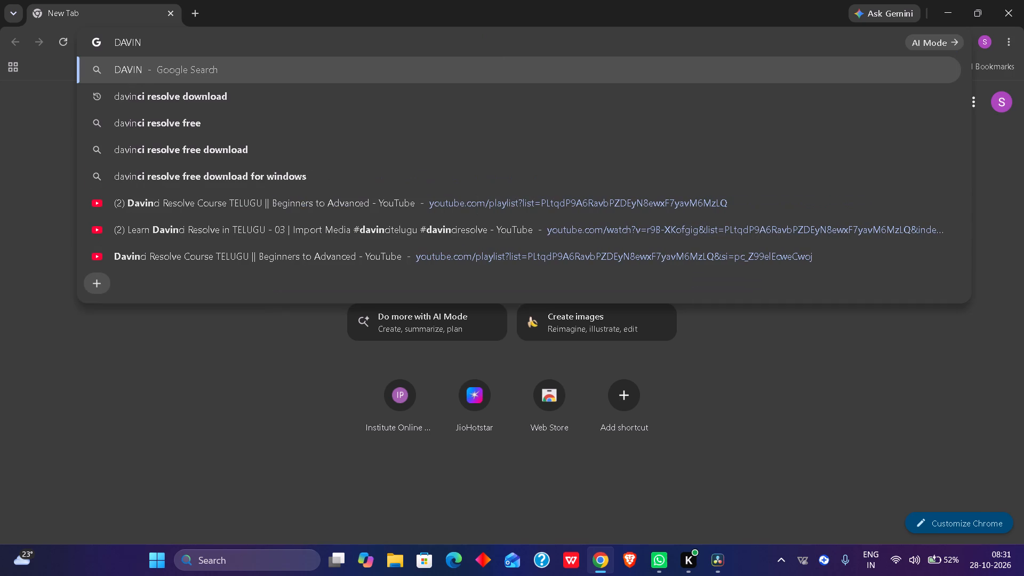
pyautogui.write('CI')
pyautogui.press('space')
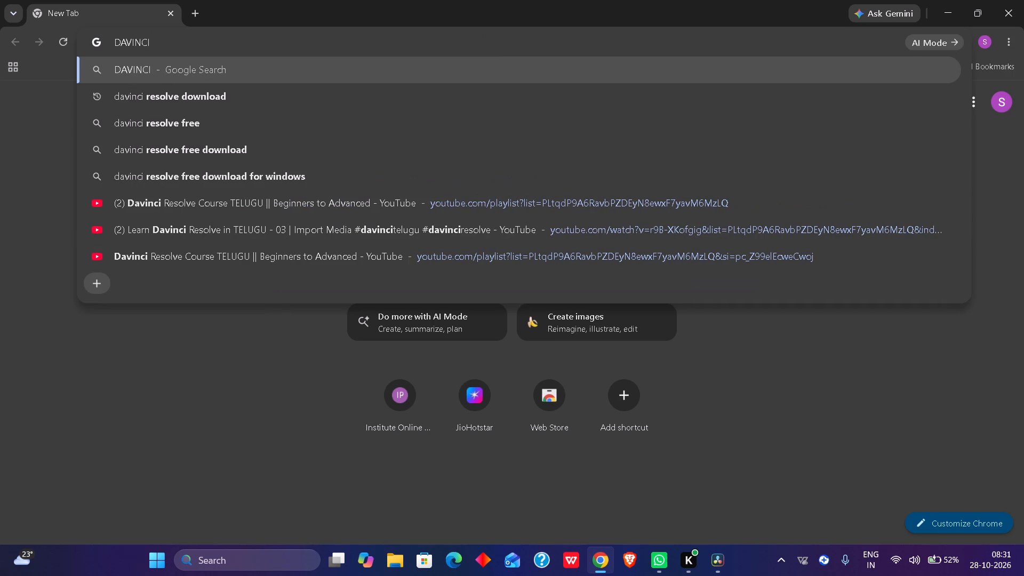
pyautogui.write('RESOL')
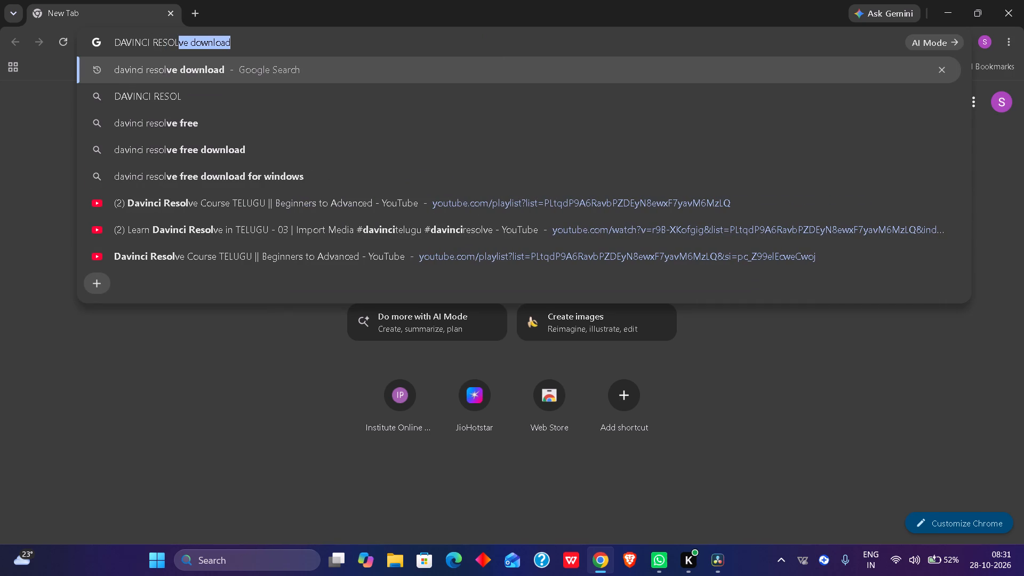
pyautogui.press('Down')
pyautogui.press('Up')
pyautogui.press('Right')
pyautogui.press('Return')
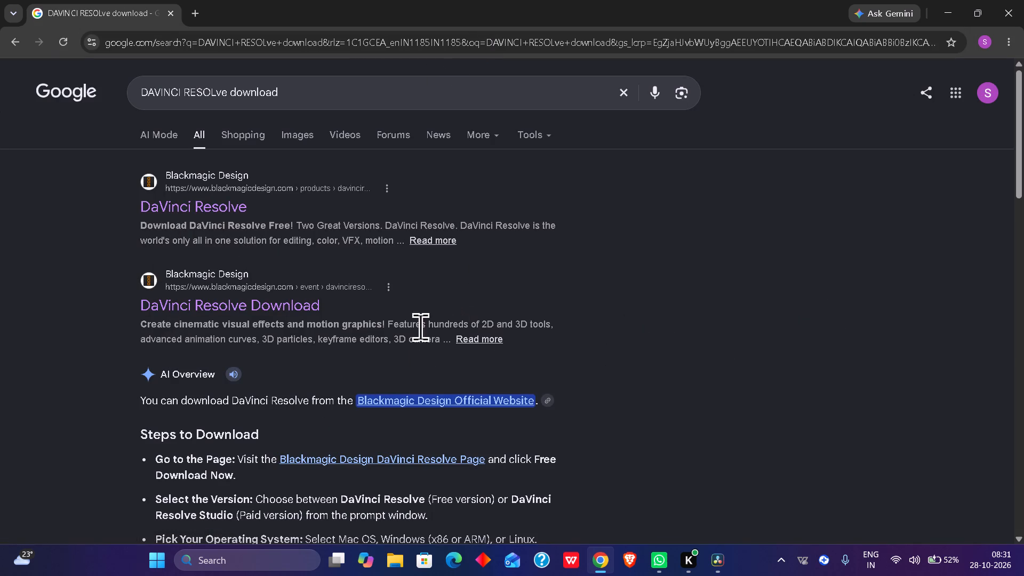
# Open Blackmagic Design's DaVinci Resolve page, view the Studio latest-update download options, close them and return to the search results.
pyautogui.click(186, 208)
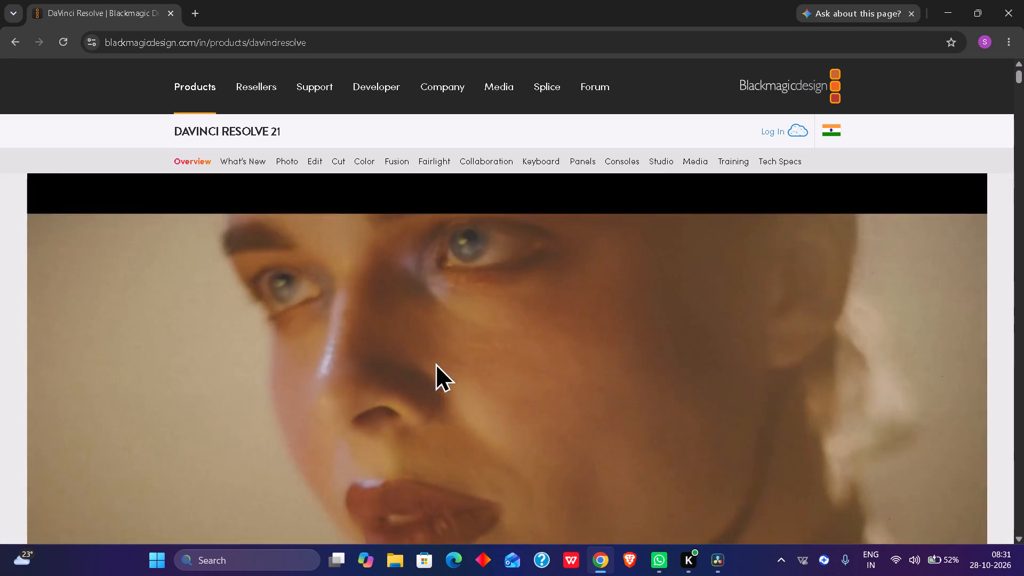
pyautogui.scroll(-4, 329, 341)
pyautogui.scroll(2, 329, 341)
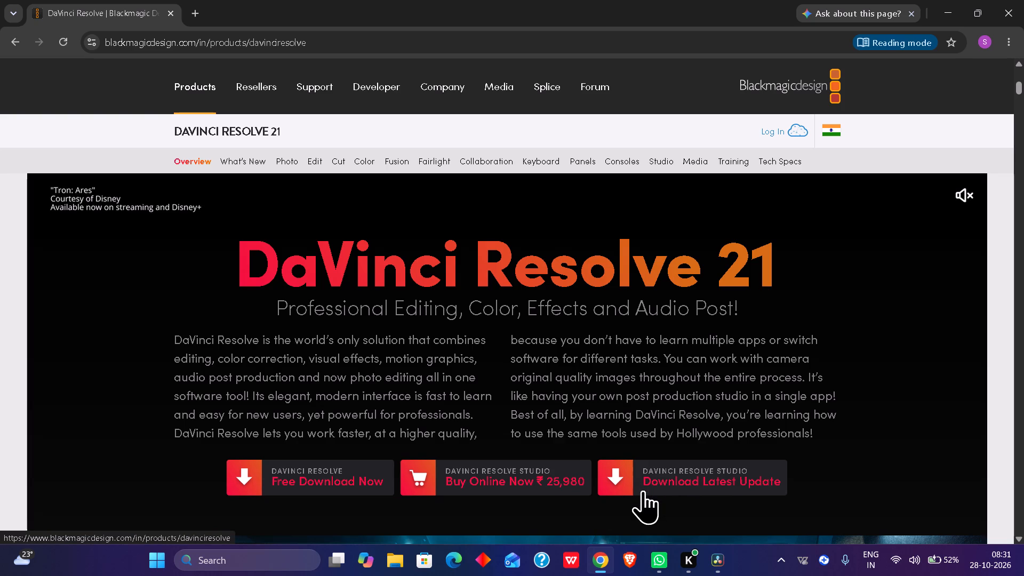
pyautogui.click(656, 481)
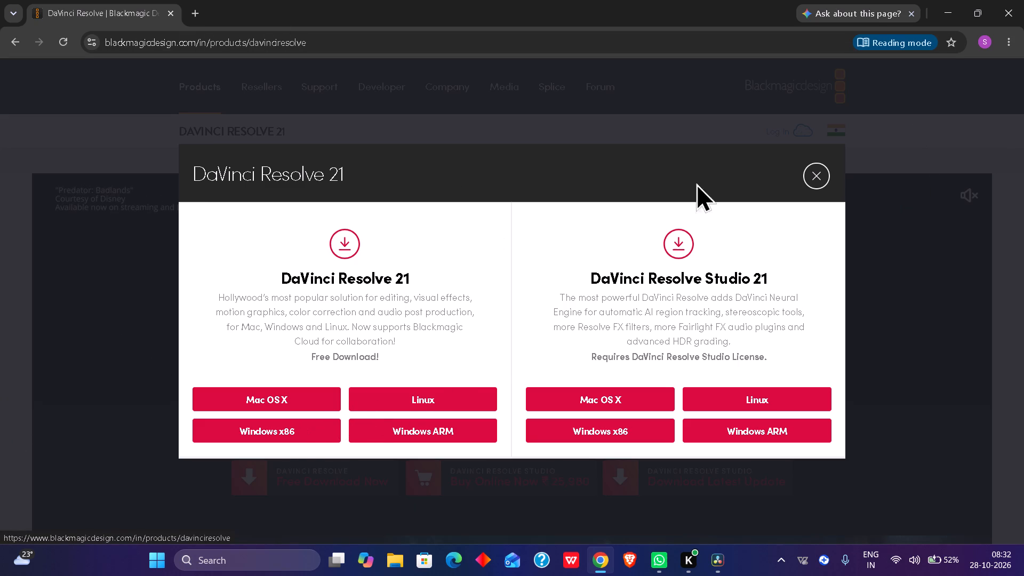
pyautogui.click(823, 180)
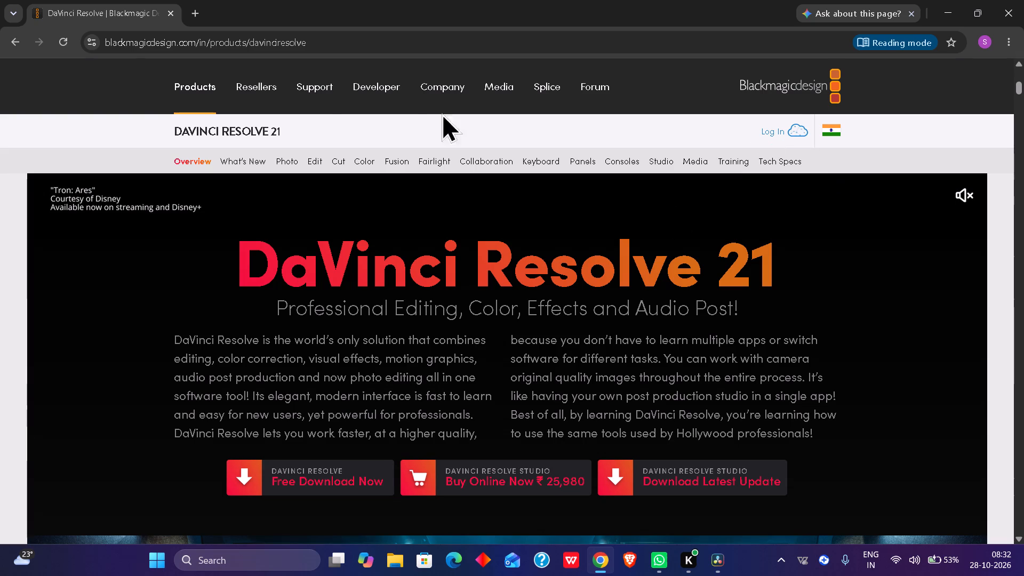
pyautogui.click(14, 43)
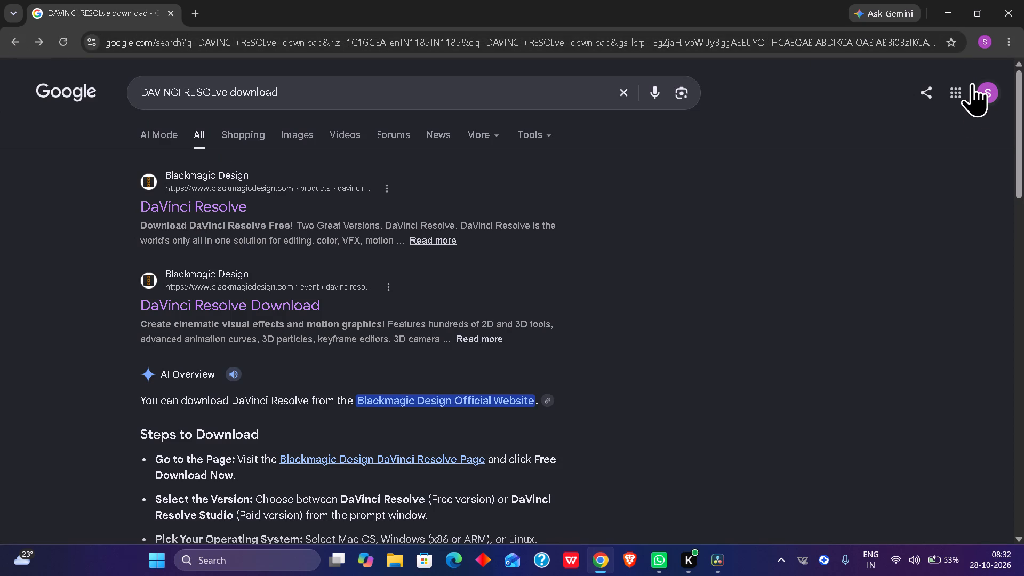
# Switch back to DaVinci Resolve and open the "class 1" project.
pyautogui.click(956, 10)
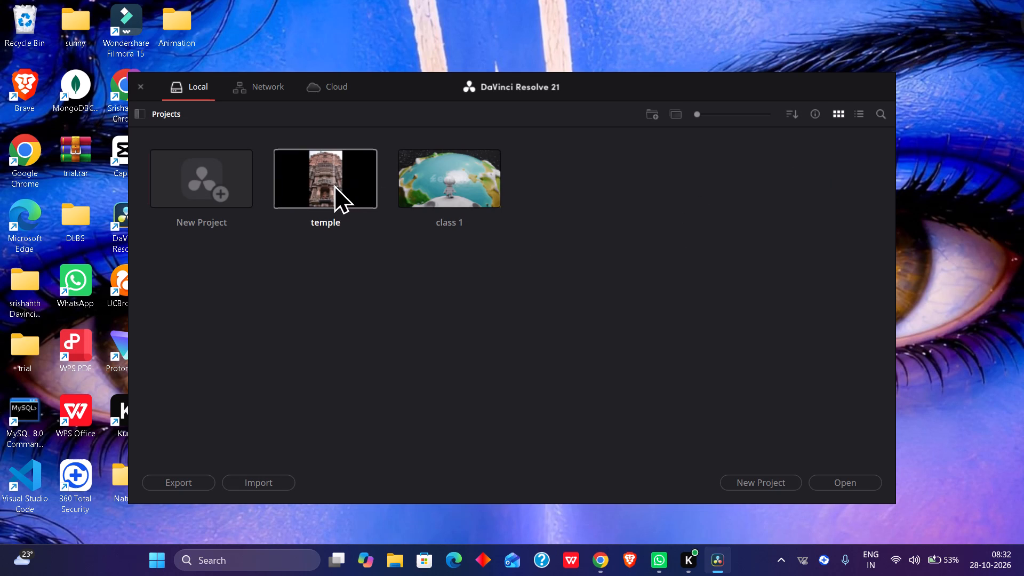
pyautogui.doubleClick(424, 173)
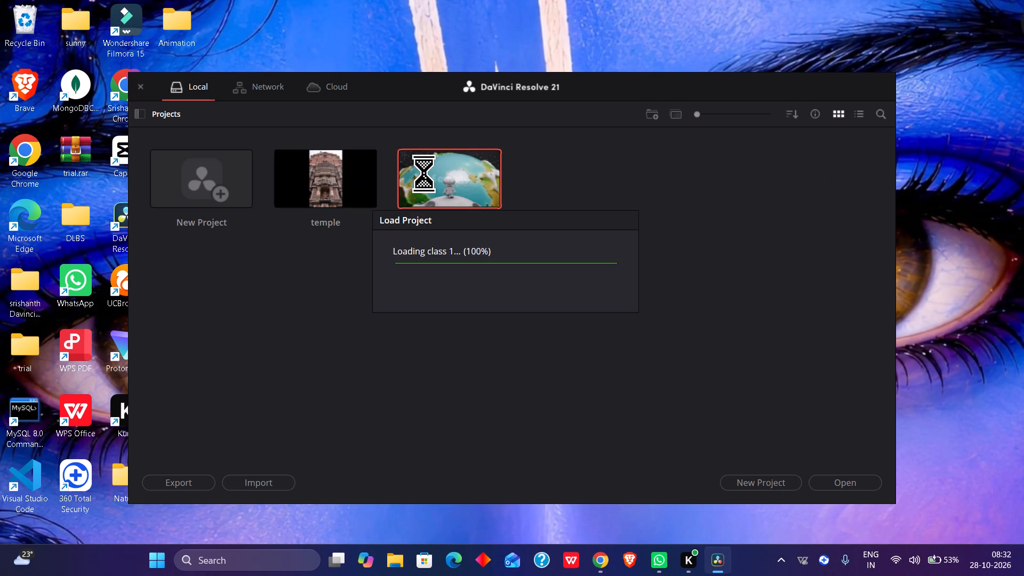
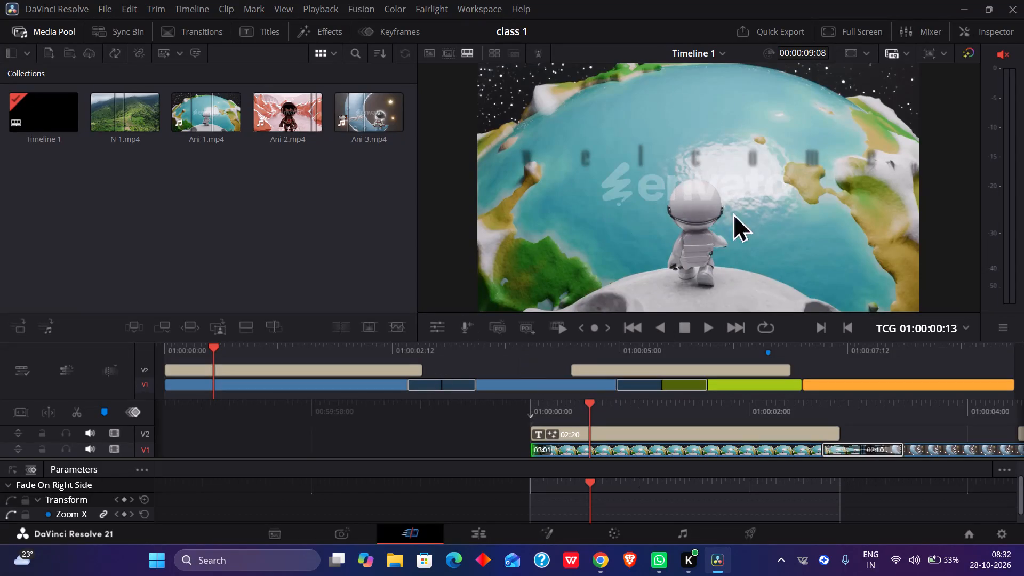
# Play Timeline 1 from its start and scrub back and forth through it to review the clips, titles and transitions.
pyautogui.click(669, 326)
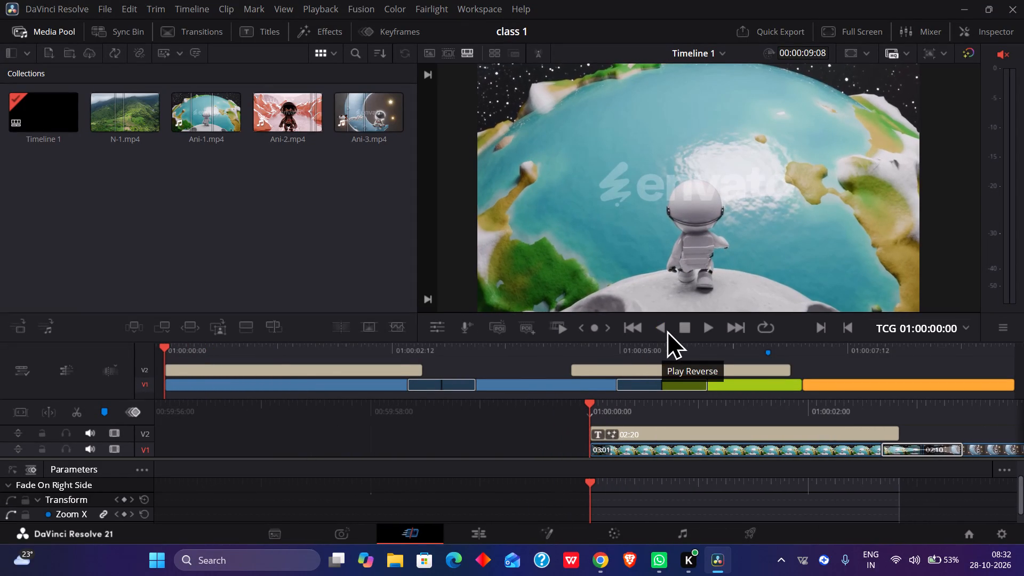
pyautogui.press('l')
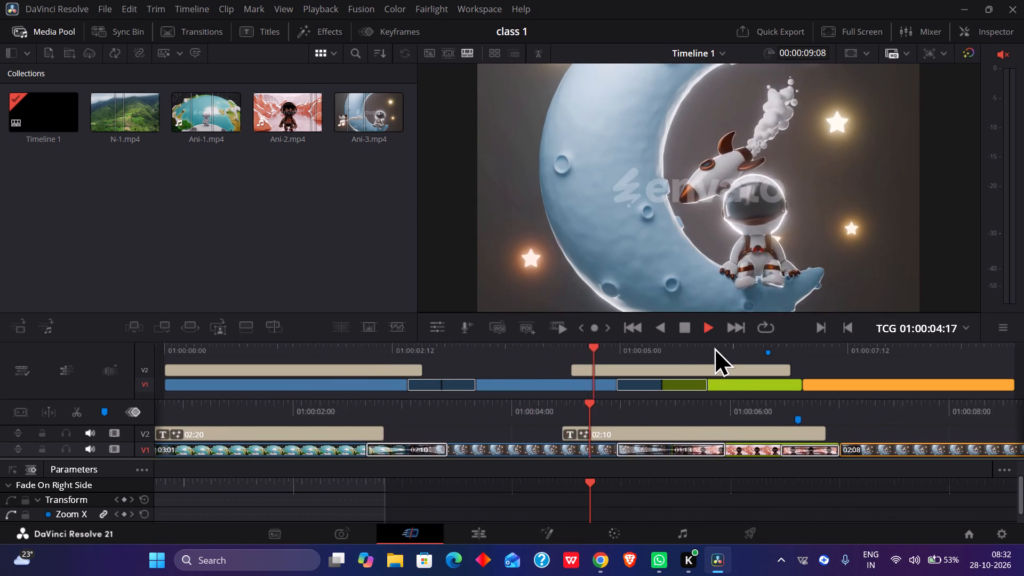
pyautogui.click(827, 171)
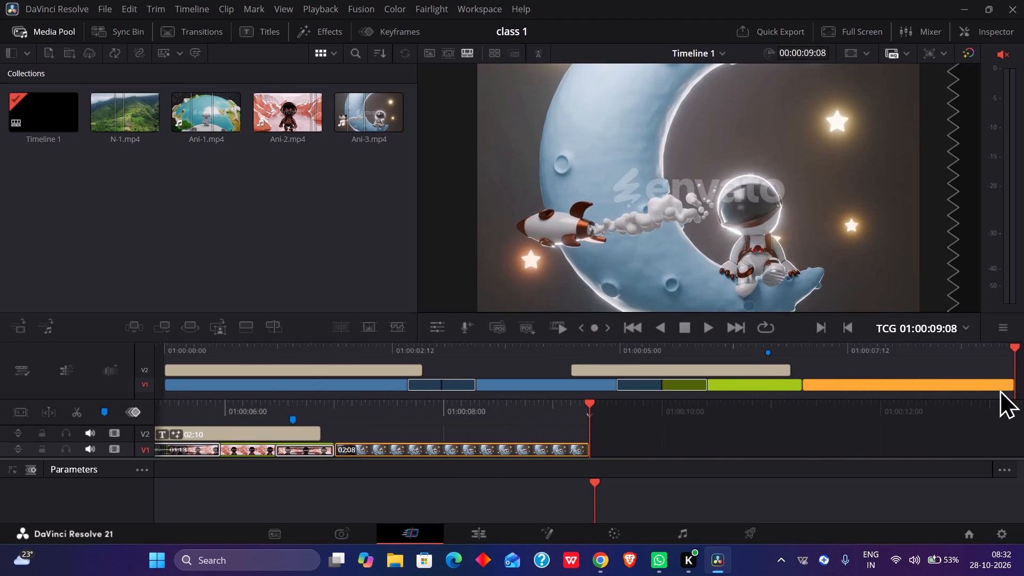
pyautogui.moveTo(1017, 346); pyautogui.dragTo(717, 347)
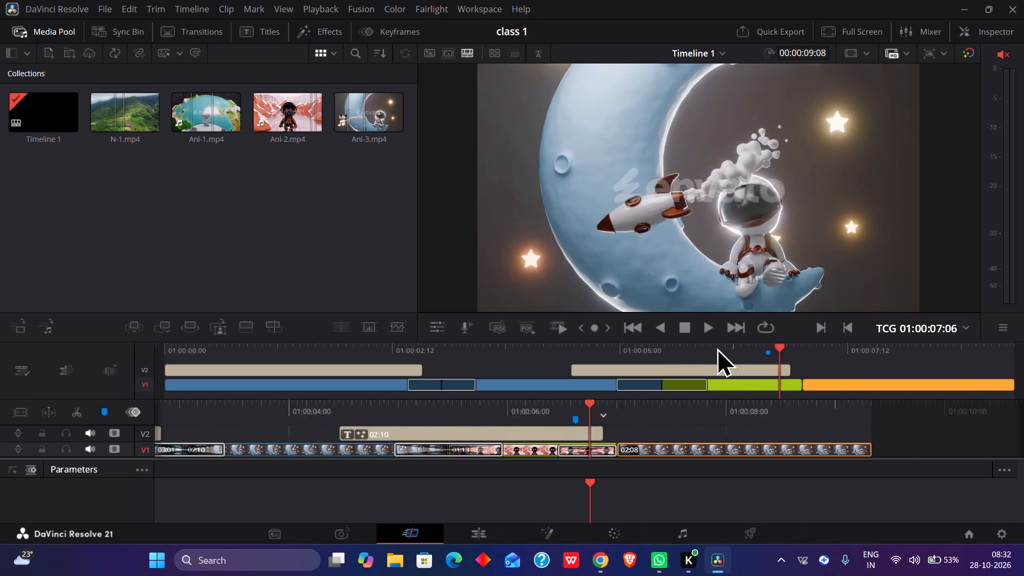
pyautogui.moveTo(717, 347); pyautogui.dragTo(146, 356)
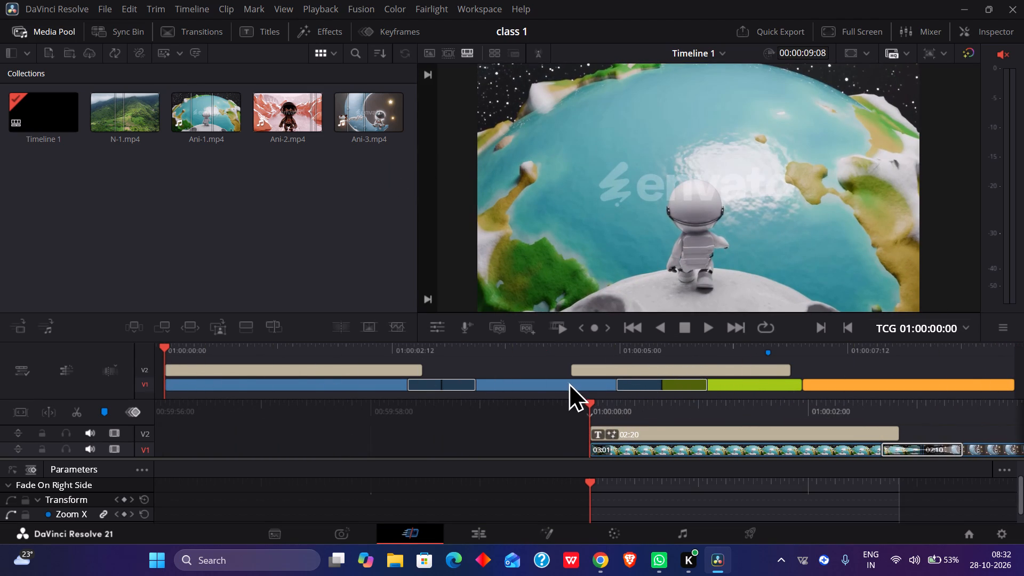
pyautogui.moveTo(164, 345); pyautogui.dragTo(224, 335)
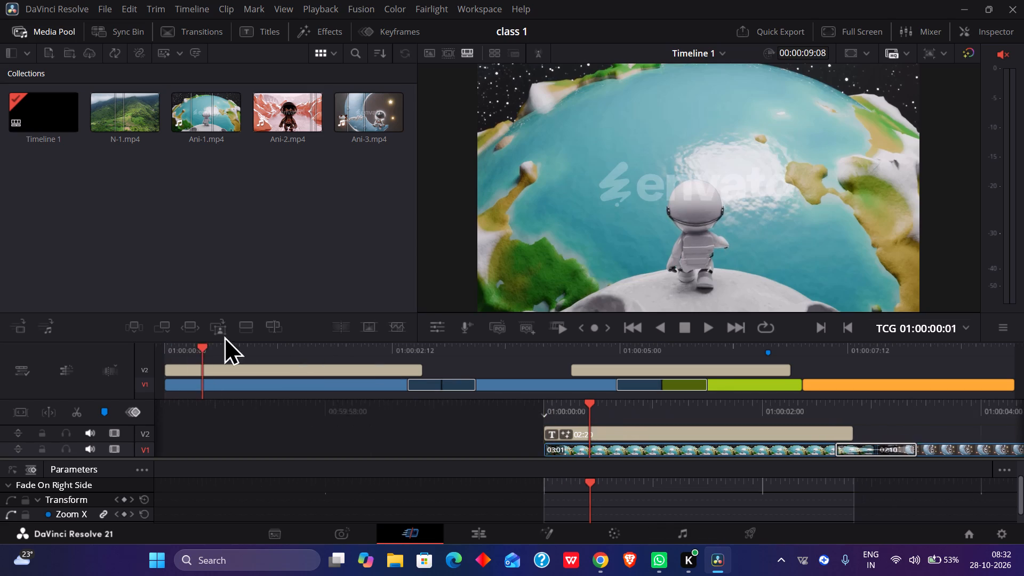
pyautogui.moveTo(224, 335); pyautogui.dragTo(577, 334)
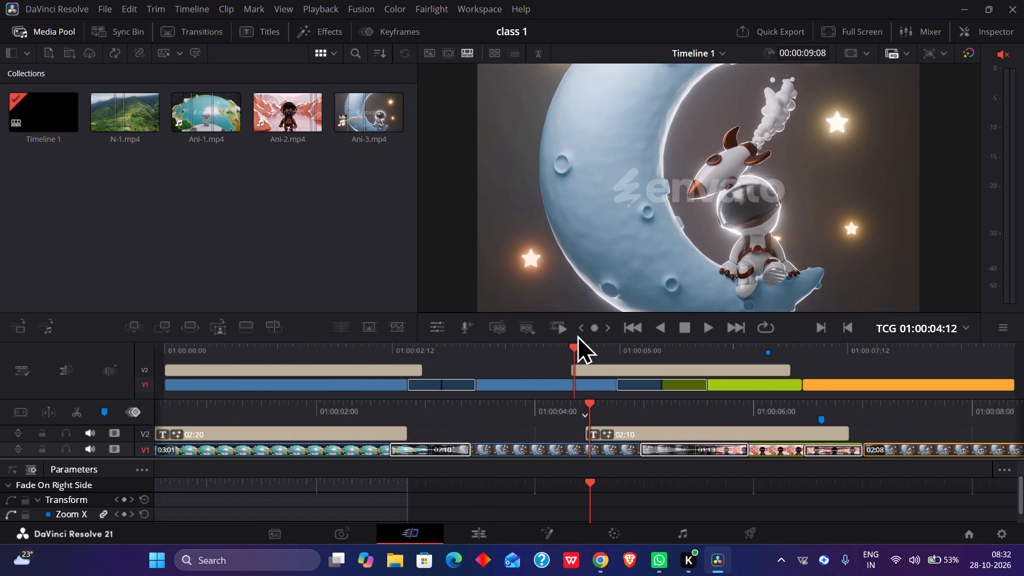
pyautogui.moveTo(577, 334); pyautogui.dragTo(687, 343)
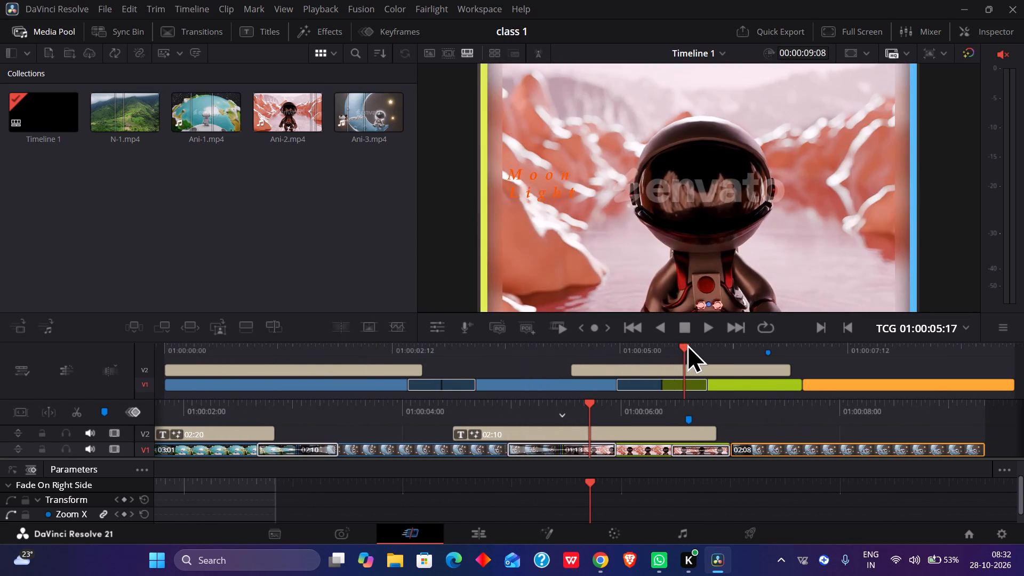
pyautogui.moveTo(687, 343); pyautogui.dragTo(648, 353)
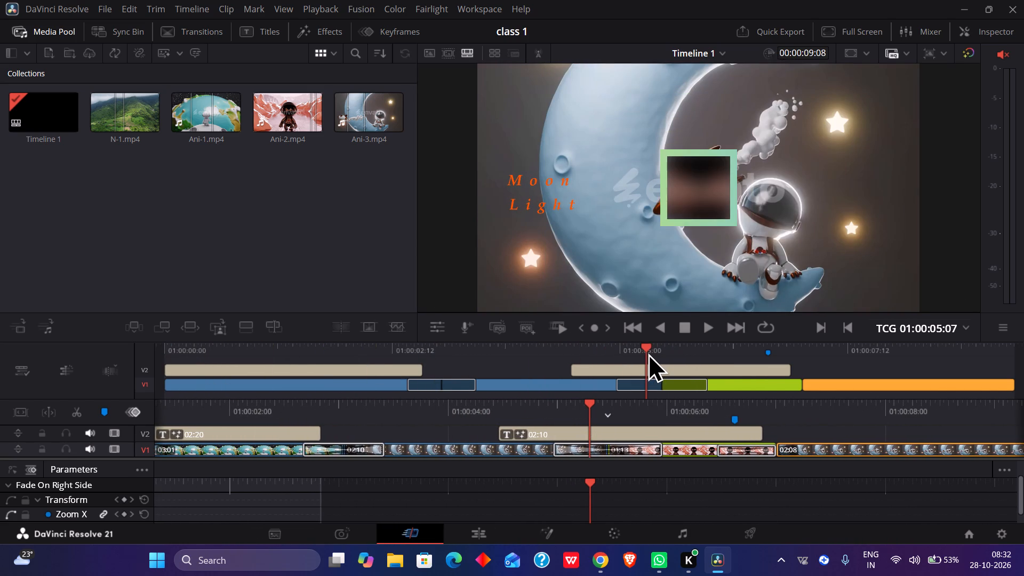
pyautogui.moveTo(648, 353); pyautogui.dragTo(910, 351)
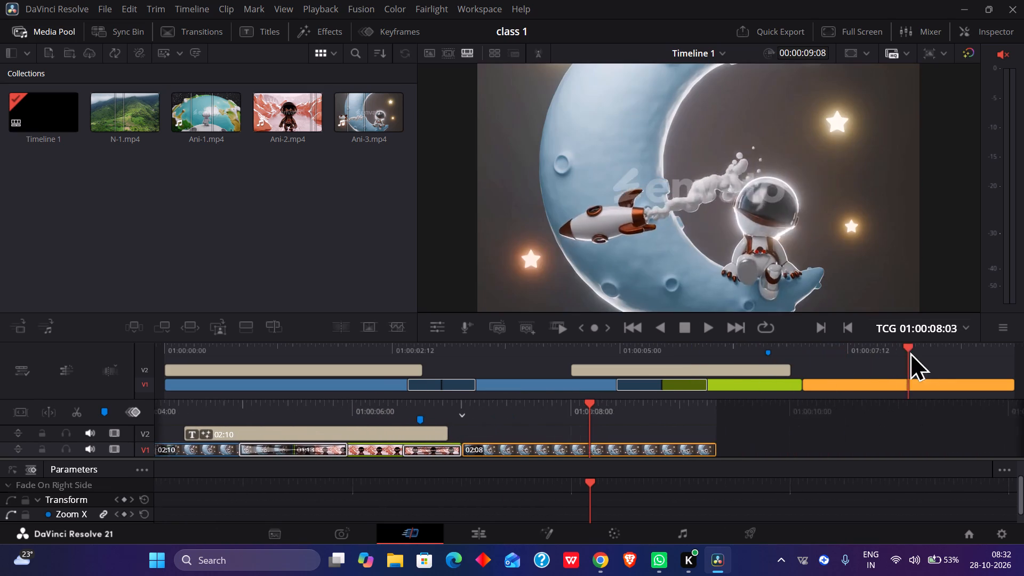
pyautogui.moveTo(910, 351); pyautogui.dragTo(793, 370)
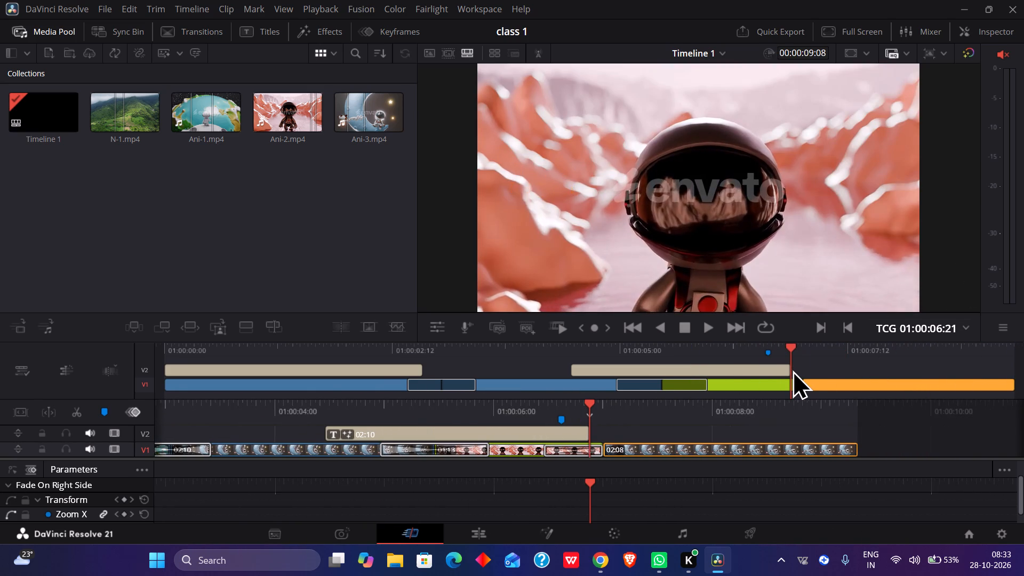
pyautogui.moveTo(793, 370); pyautogui.dragTo(755, 364)
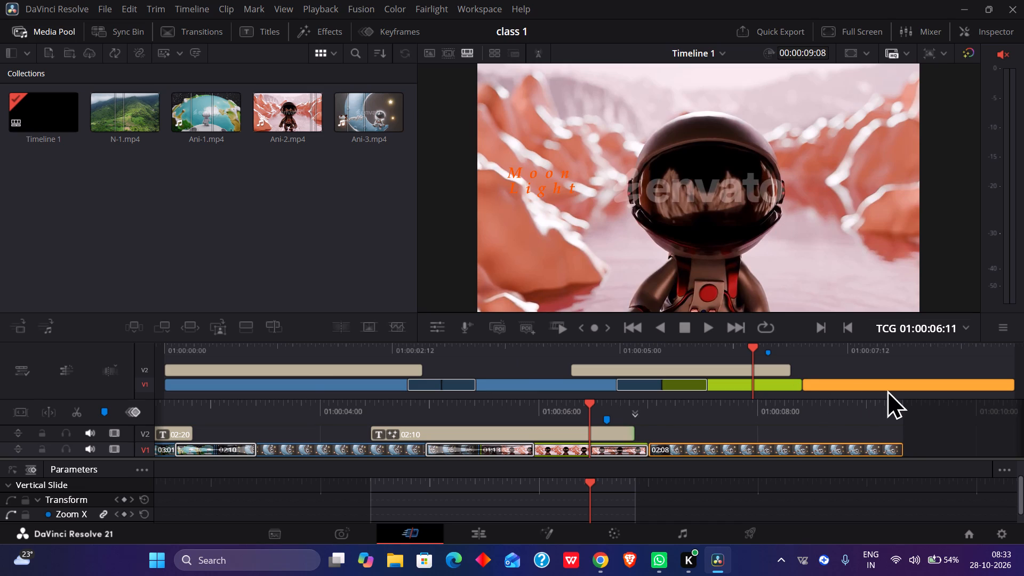
# Select the cut between the Ani-2 and last Ani-3 clips on V1 and place the playhead on it at 01:00:07:00.
pyautogui.click(804, 387)
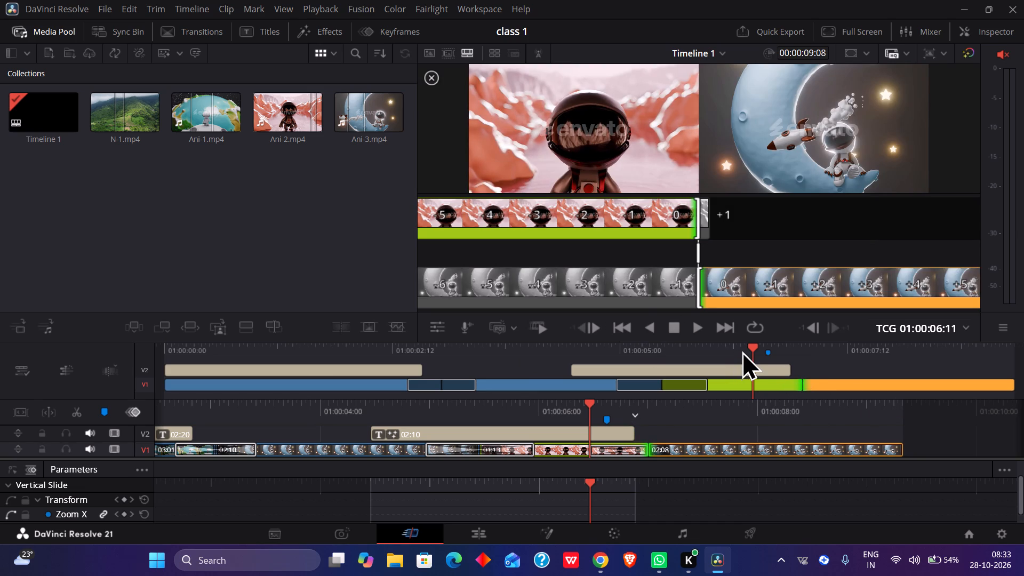
pyautogui.moveTo(754, 343); pyautogui.dragTo(770, 345)
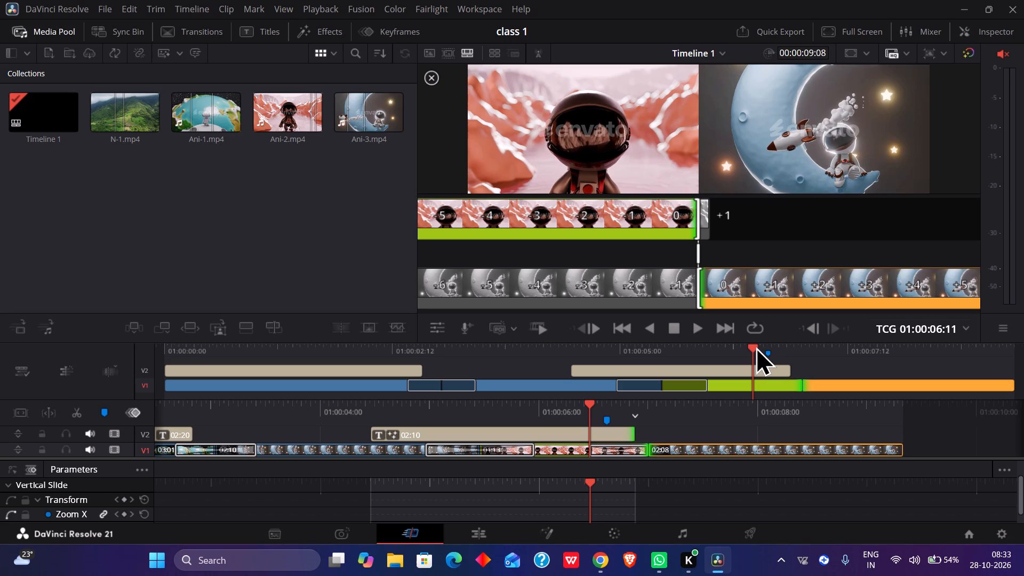
pyautogui.moveTo(754, 346); pyautogui.dragTo(770, 345)
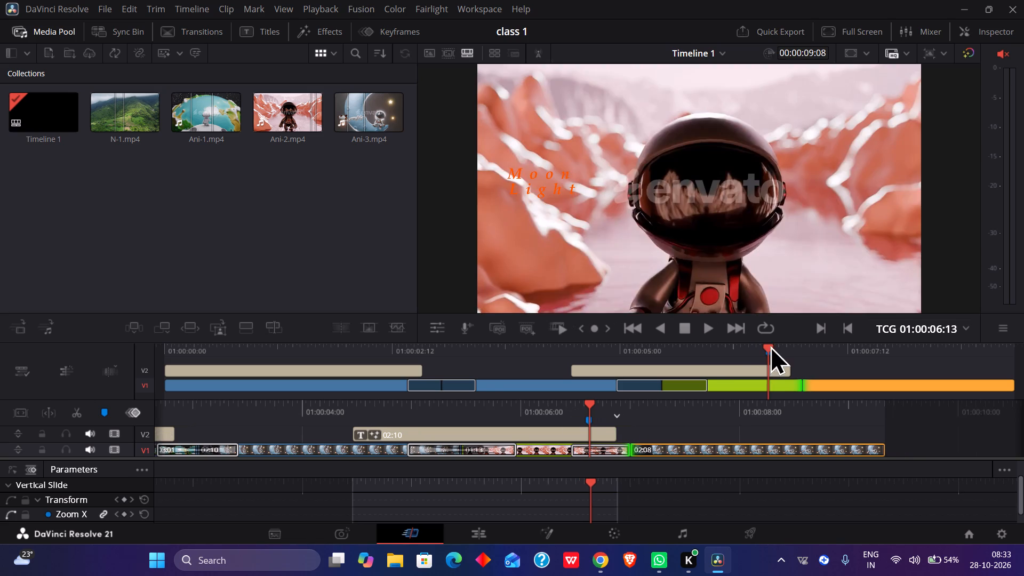
pyautogui.moveTo(770, 345); pyautogui.dragTo(801, 342)
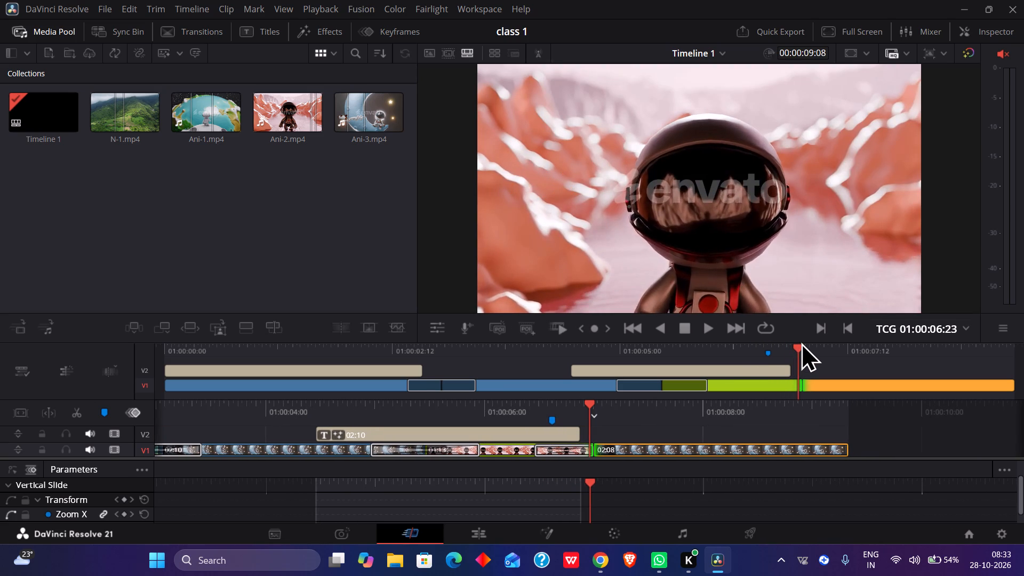
pyautogui.moveTo(801, 342); pyautogui.dragTo(805, 340)
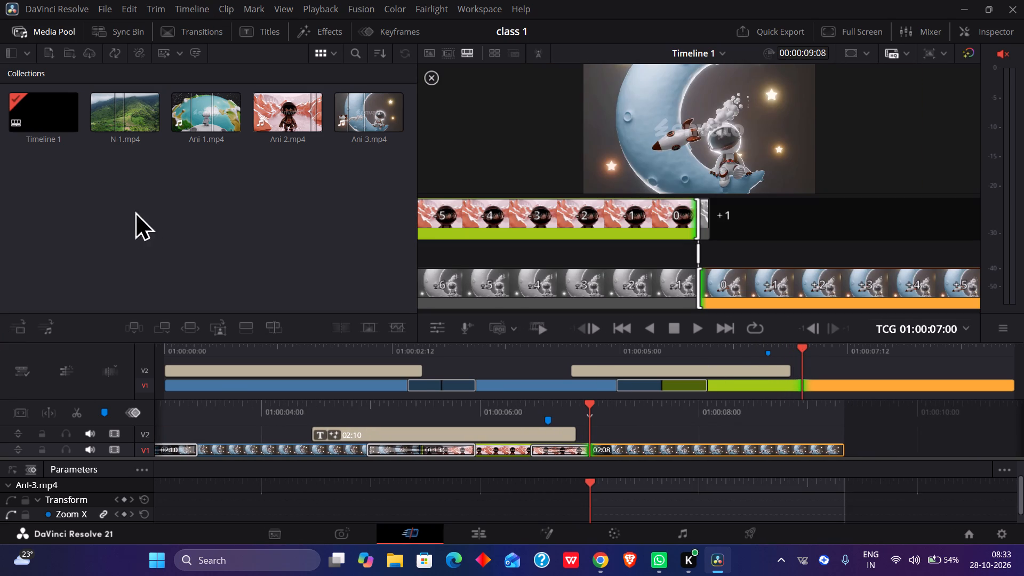
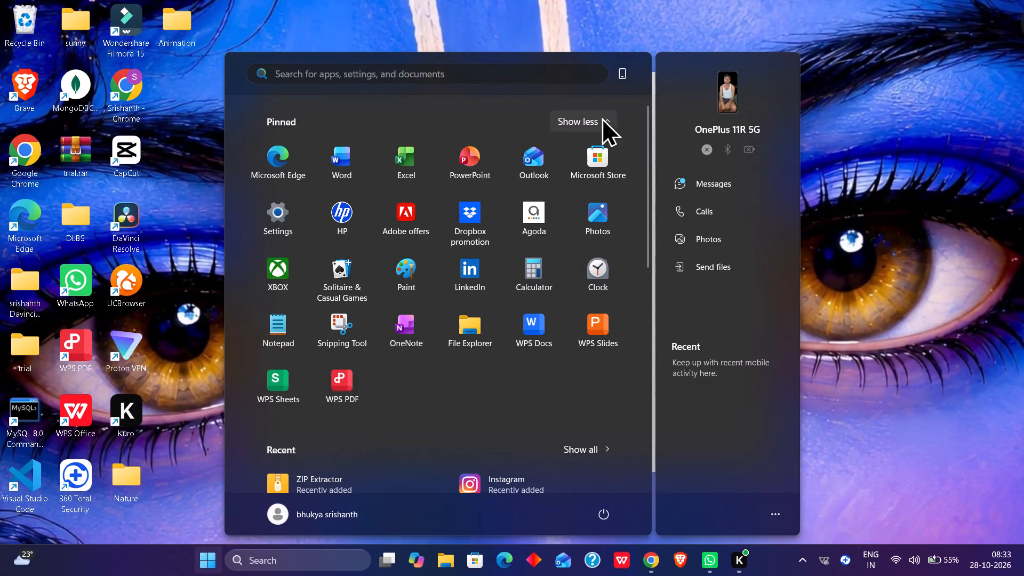
# Switch to Windows Settings and run a check for updates on the Windows Update page.
pyautogui.click(269, 218)
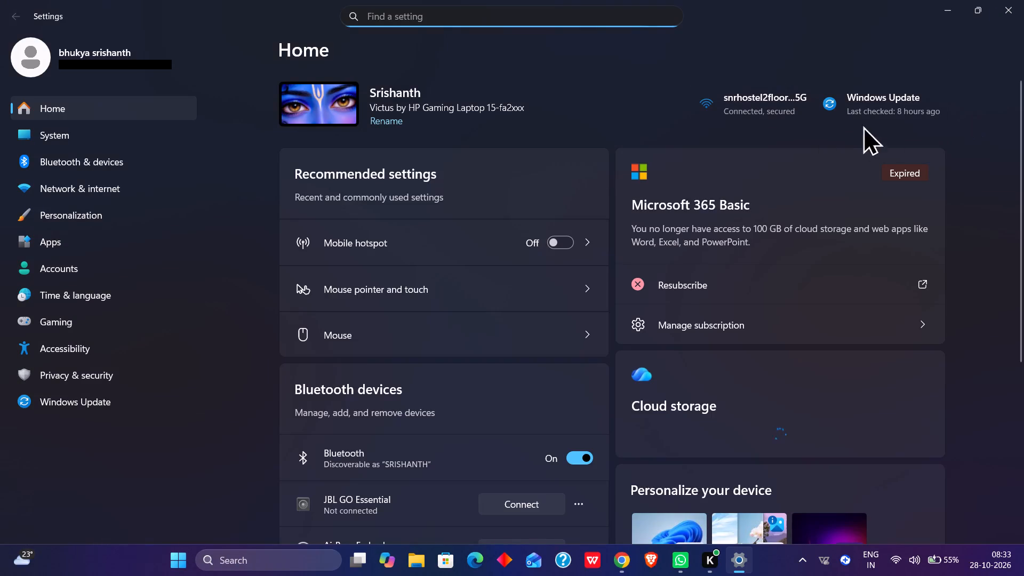
pyautogui.click(883, 97)
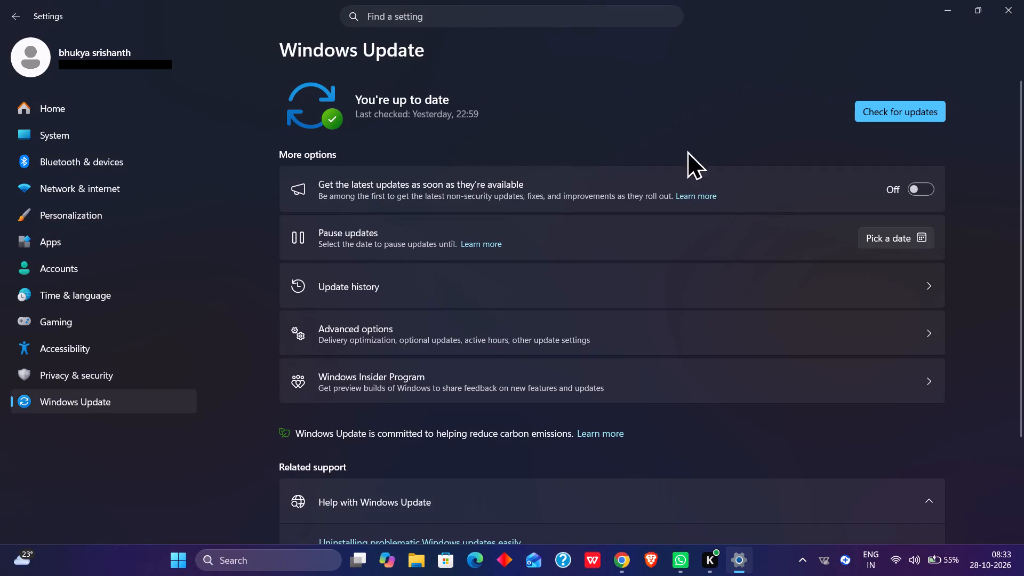
pyautogui.click(876, 114)
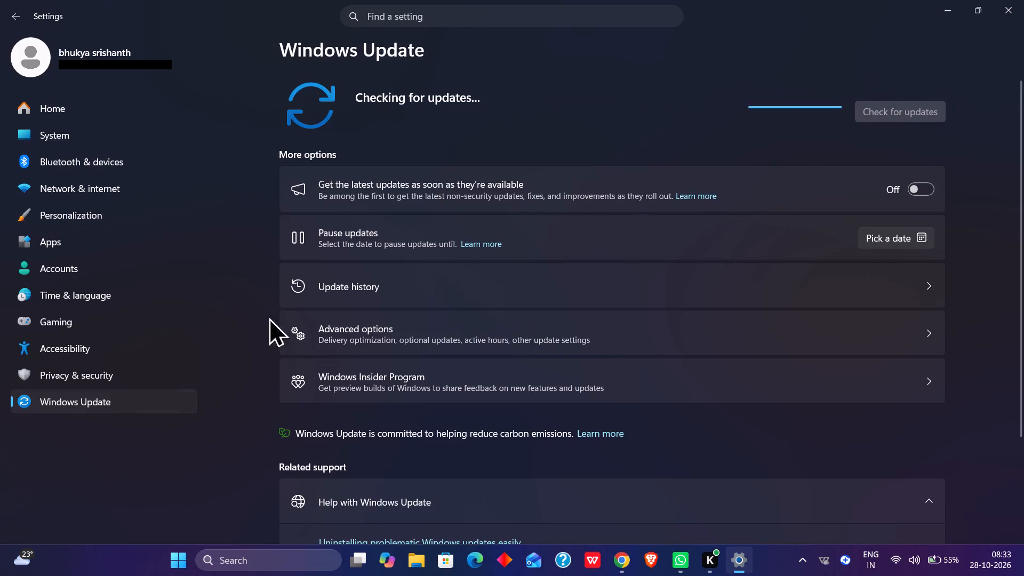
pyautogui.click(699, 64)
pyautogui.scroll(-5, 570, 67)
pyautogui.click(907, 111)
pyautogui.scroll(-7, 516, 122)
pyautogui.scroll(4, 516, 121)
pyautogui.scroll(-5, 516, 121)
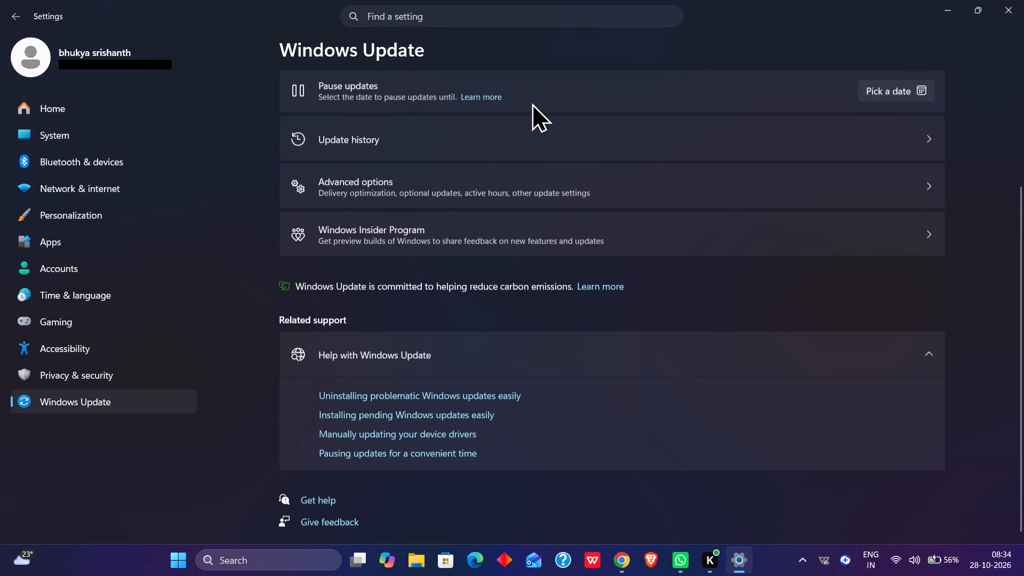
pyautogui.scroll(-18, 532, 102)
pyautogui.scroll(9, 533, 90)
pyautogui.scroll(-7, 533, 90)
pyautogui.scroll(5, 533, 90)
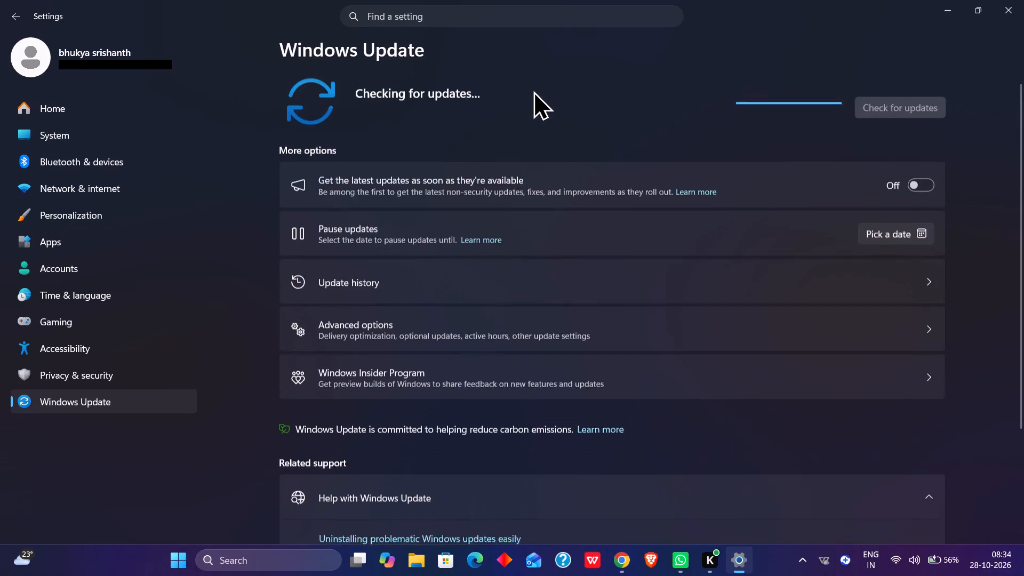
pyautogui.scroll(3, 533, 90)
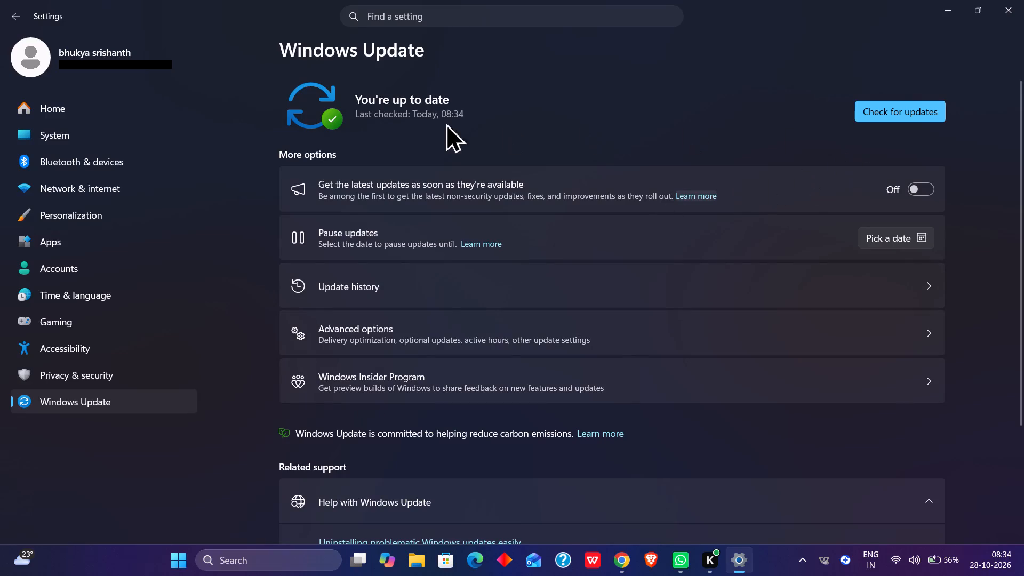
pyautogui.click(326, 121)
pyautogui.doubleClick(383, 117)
# Search the settings for "window" and open the Windows Update settings.
pyautogui.click(425, 21)
pyautogui.write('WI')
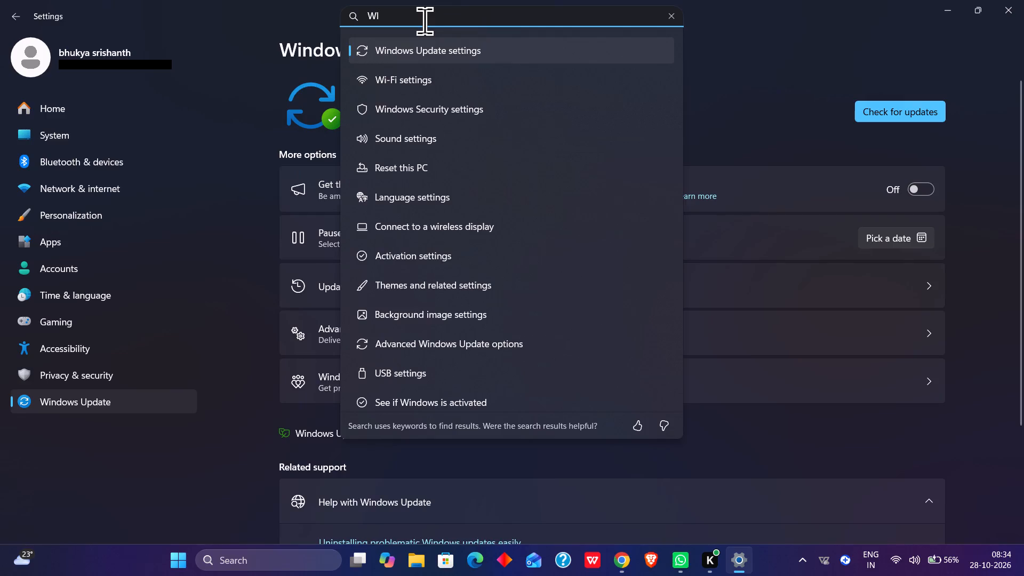
pyautogui.press('Return')
pyautogui.press('BackSpace')
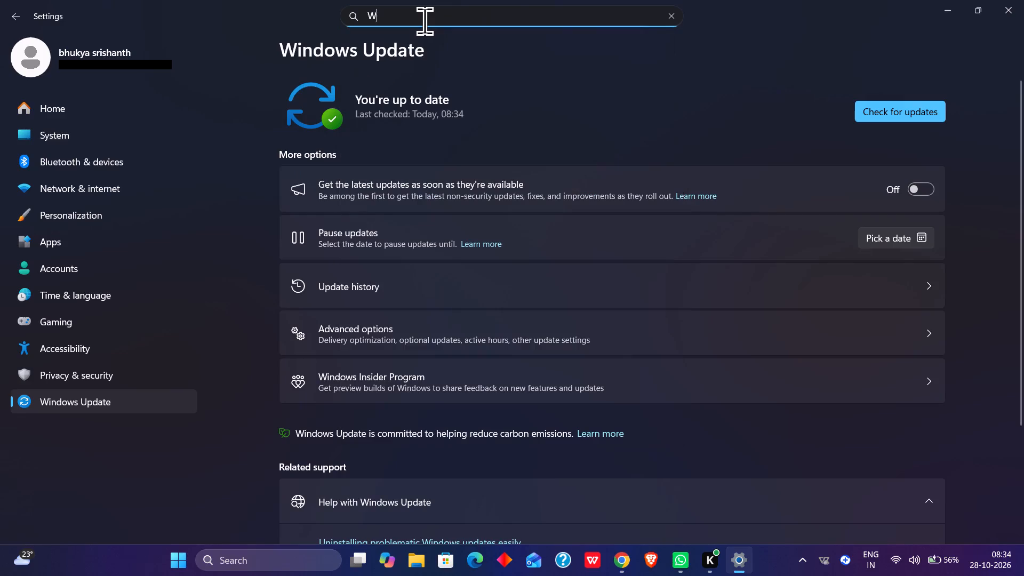
pyautogui.press('BackSpace')
pyautogui.write('ei')
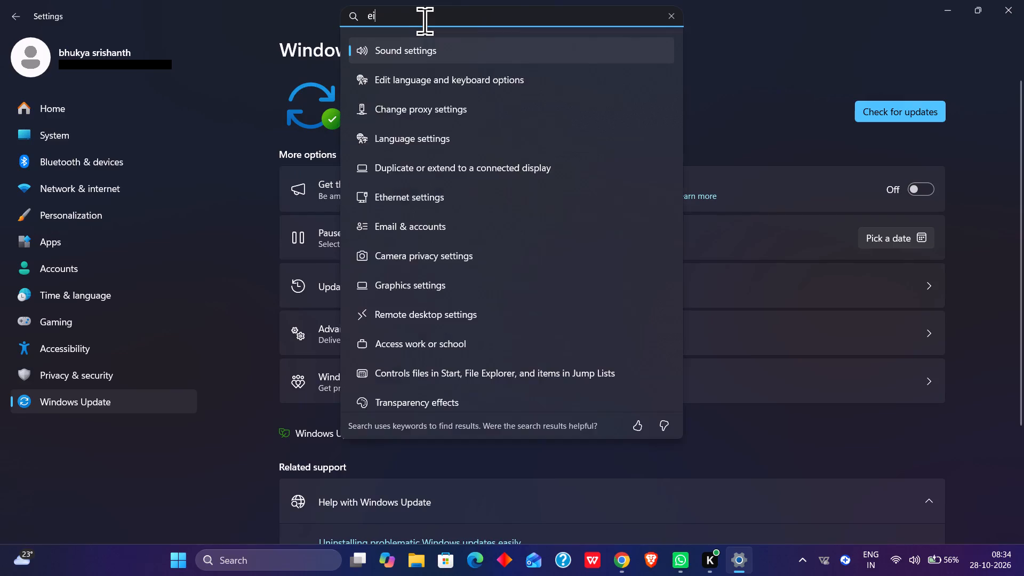
pyautogui.press('BackSpace')
pyautogui.press('BackSpace')
pyautogui.write('windoe')
pyautogui.press('BackSpace')
pyautogui.press('w')
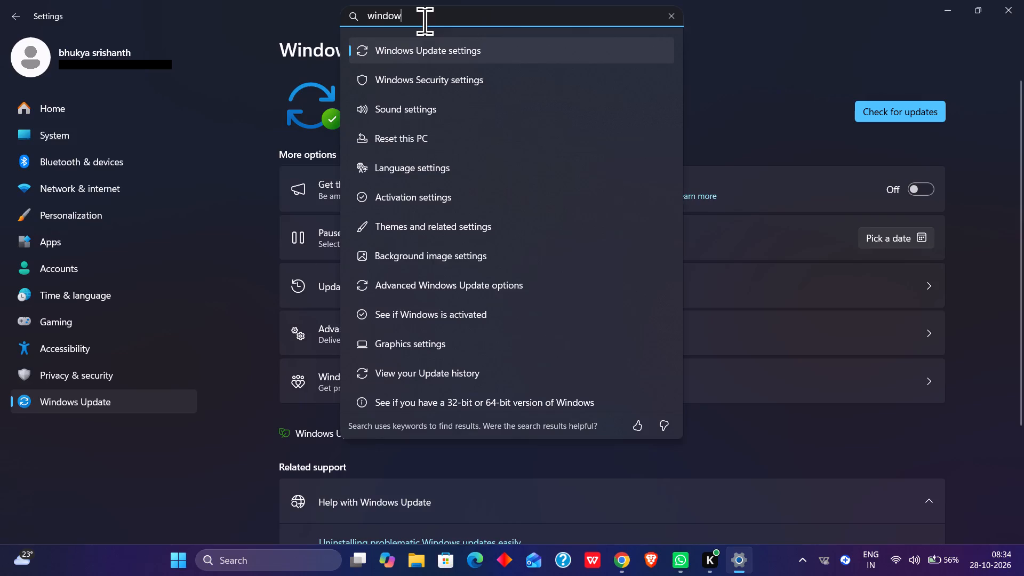
pyautogui.click(439, 49)
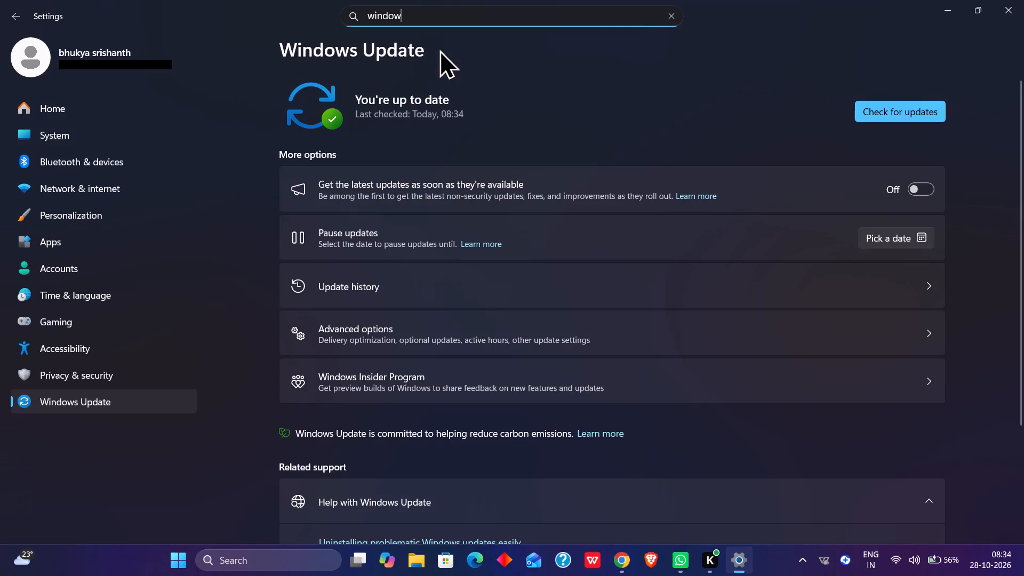
# Search the settings for "window update", open the Advanced Windows Update options and look through them.
pyautogui.click(443, 18)
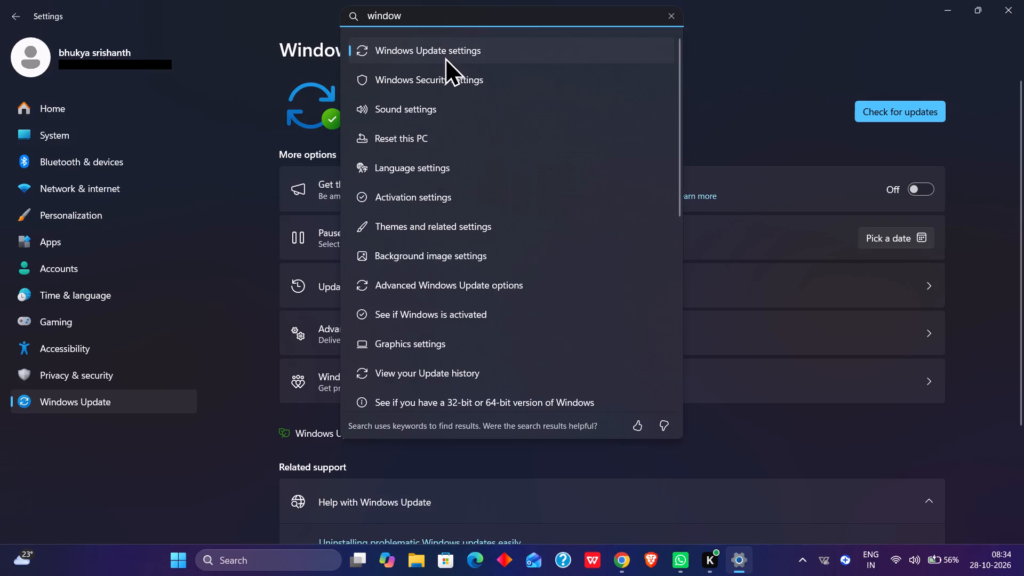
pyautogui.press('space')
pyautogui.write('upa')
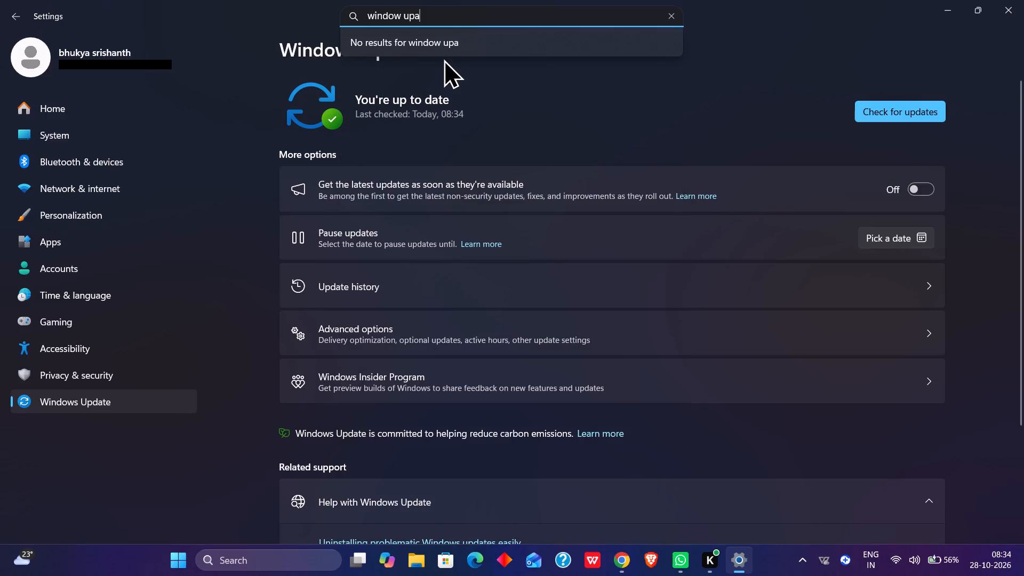
pyautogui.press('BackSpace')
pyautogui.press('BackSpace')
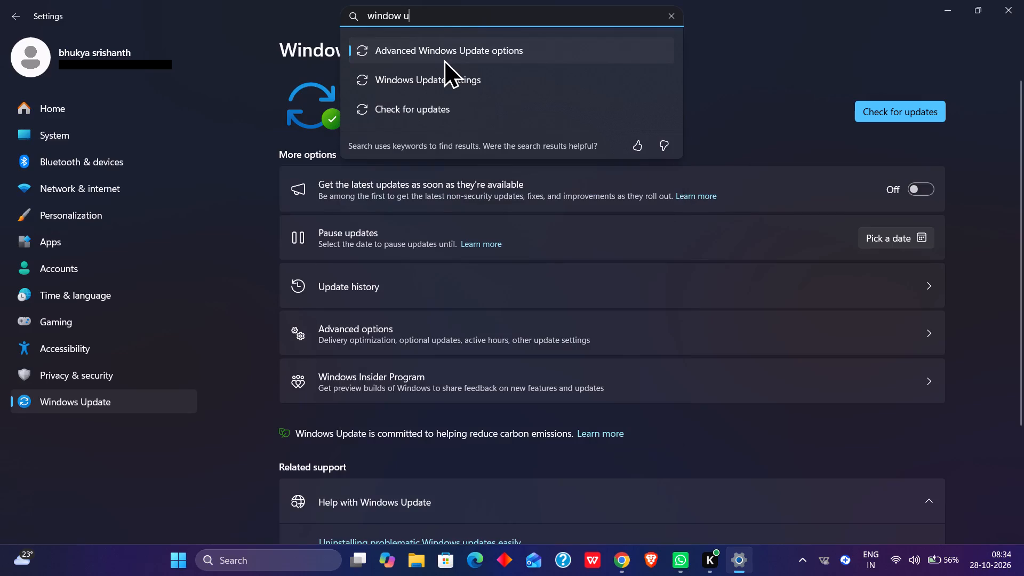
pyautogui.write('pdate')
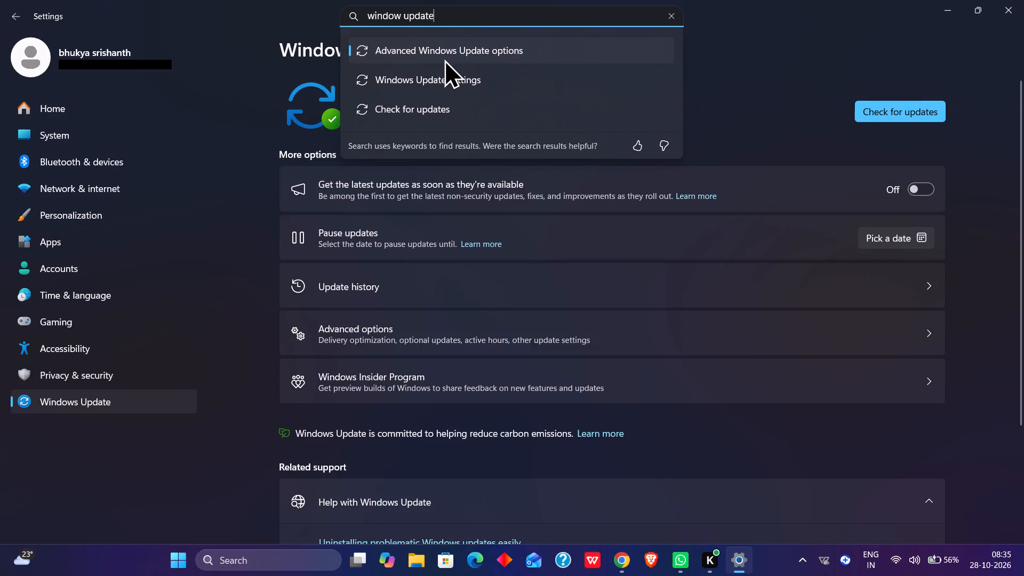
pyautogui.click(444, 59)
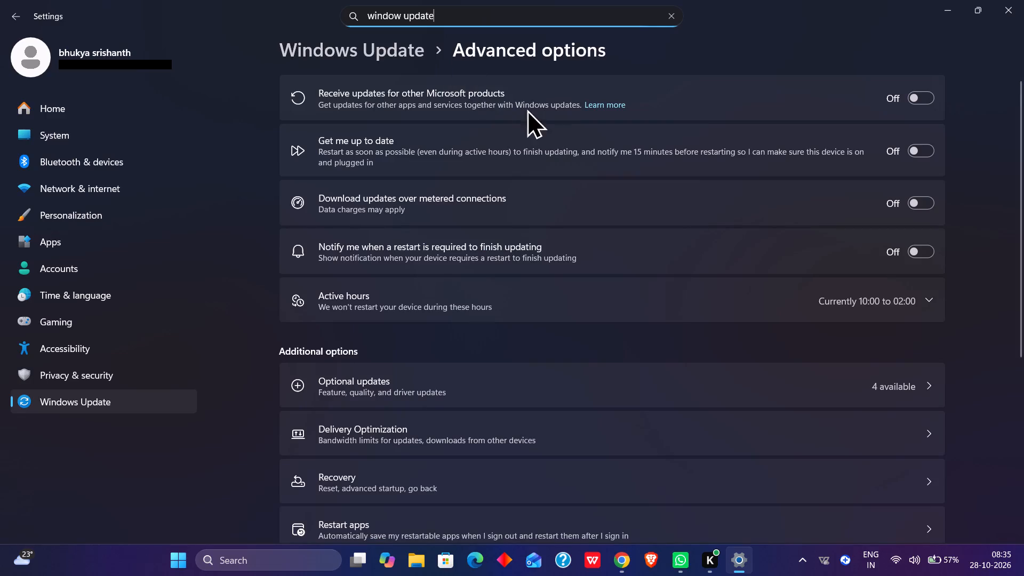
pyautogui.scroll(-3, 520, 122)
pyautogui.scroll(2, 519, 123)
pyautogui.scroll(-2, 519, 123)
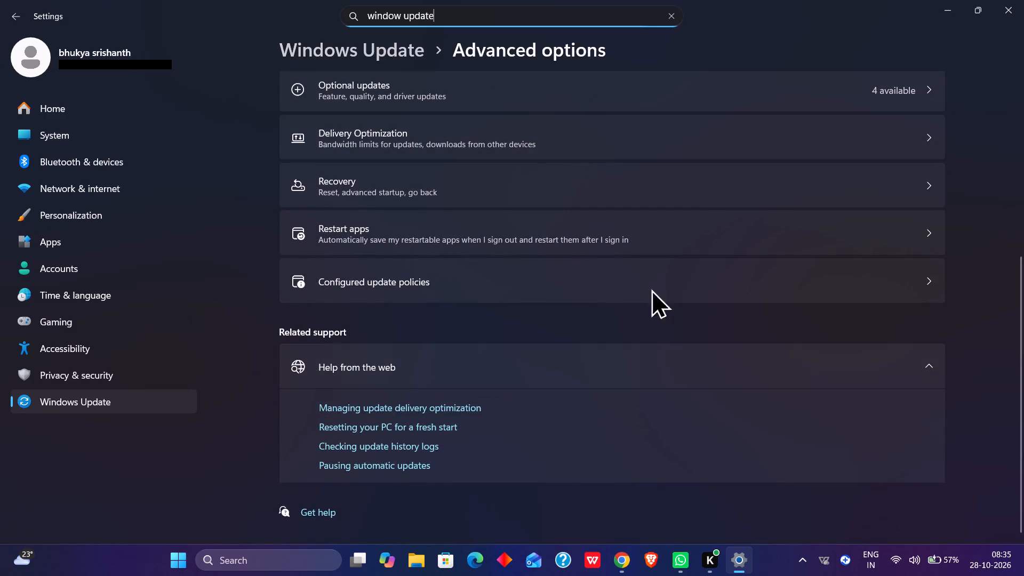
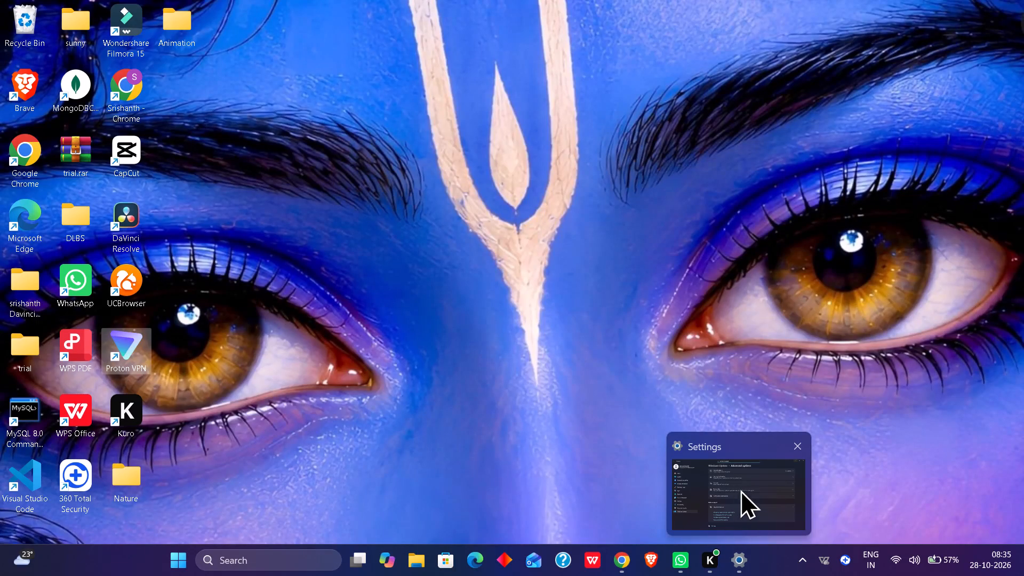
# Close the Windows Settings window.
pyautogui.click(789, 444)
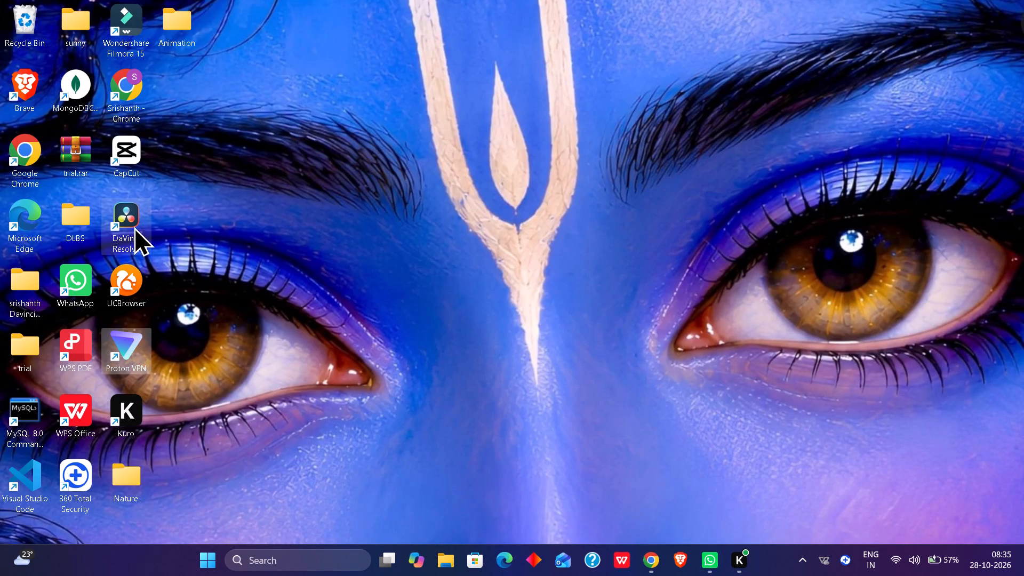
# Launch DaVinci Resolve and open the local project "class 1".
pyautogui.doubleClick(134, 216)
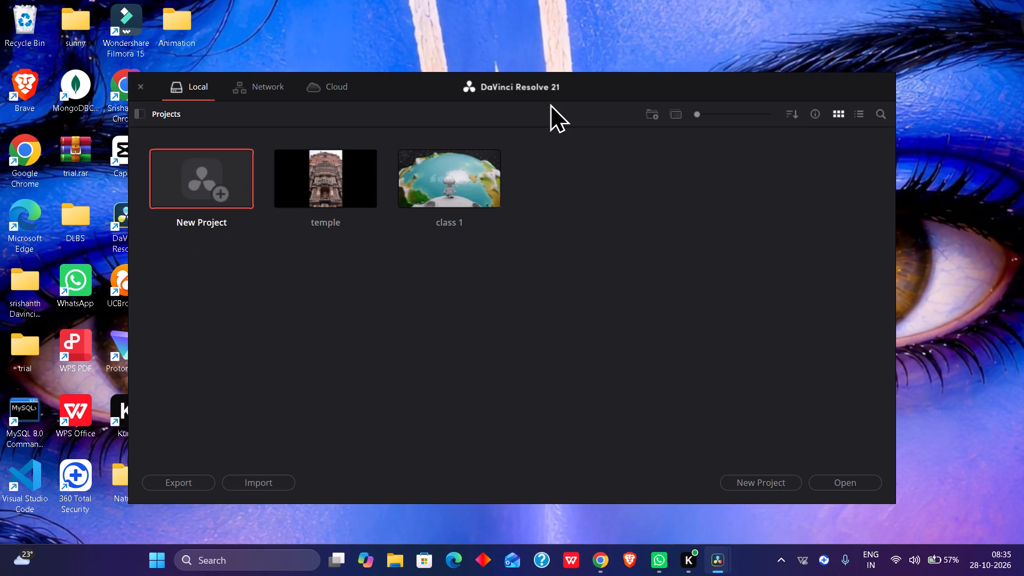
pyautogui.doubleClick(473, 172)
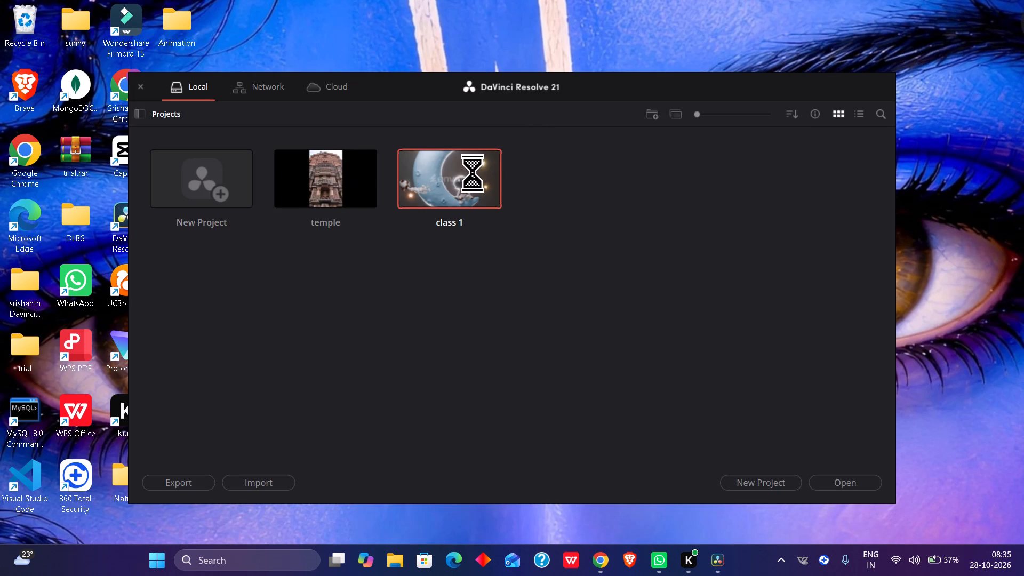
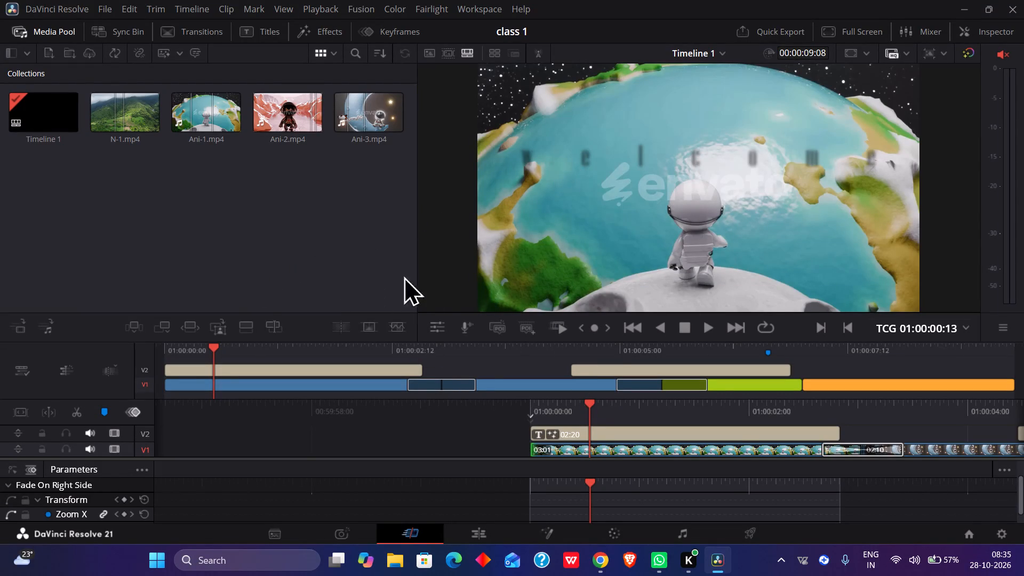
# Review Timeline 1 by playing and scrubbing it up to the cut between Ani-2.mp4 and Ani-3.mp4 at 01:00:07:00.
pyautogui.press('l')
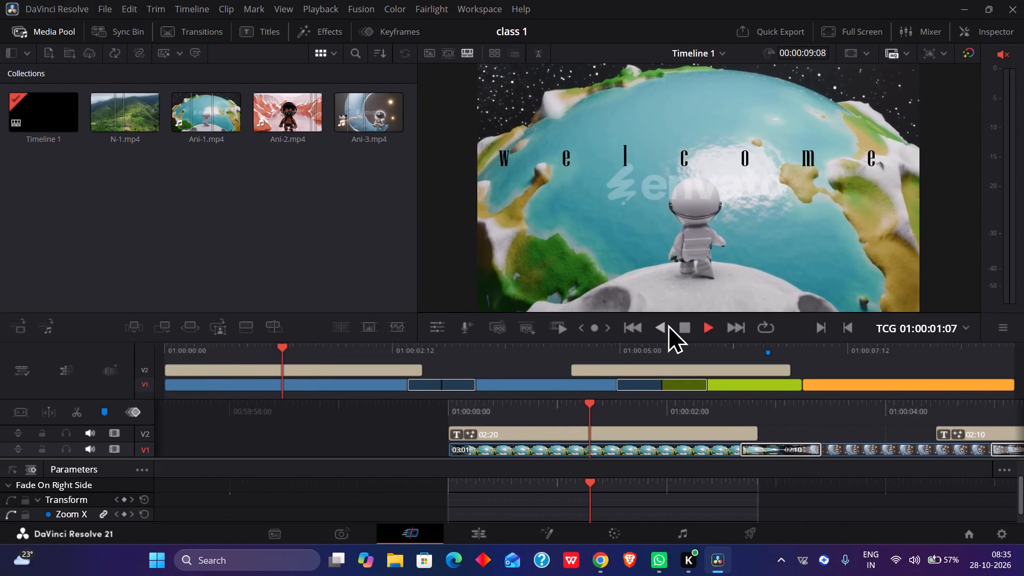
pyautogui.press('k')
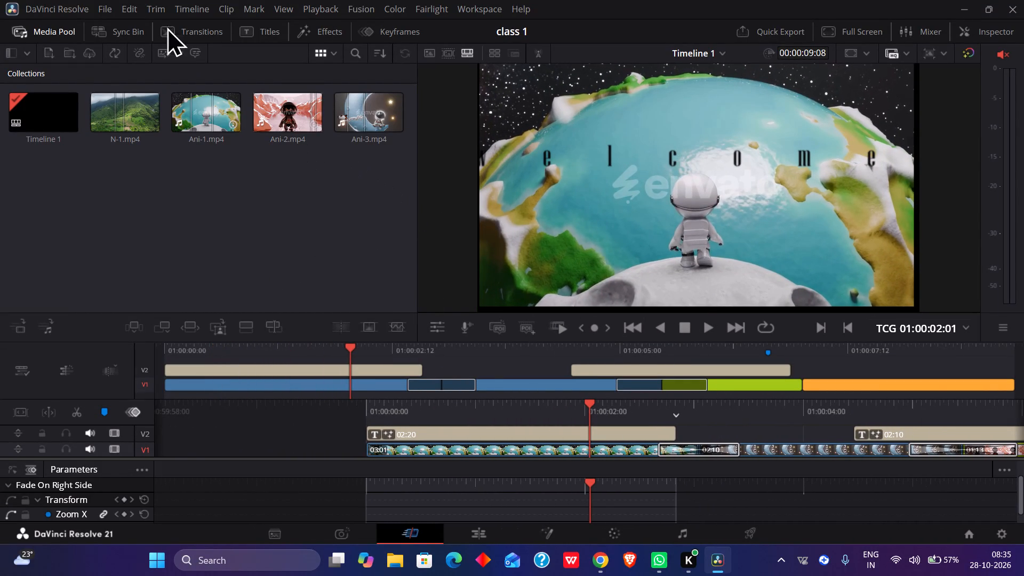
pyautogui.click(201, 31)
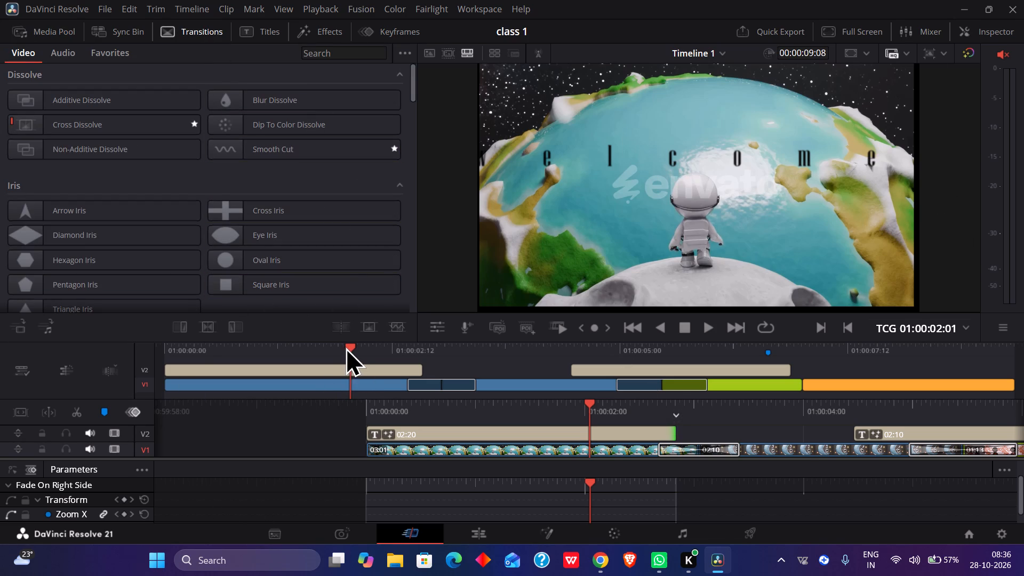
pyautogui.moveTo(347, 346); pyautogui.dragTo(105, 381)
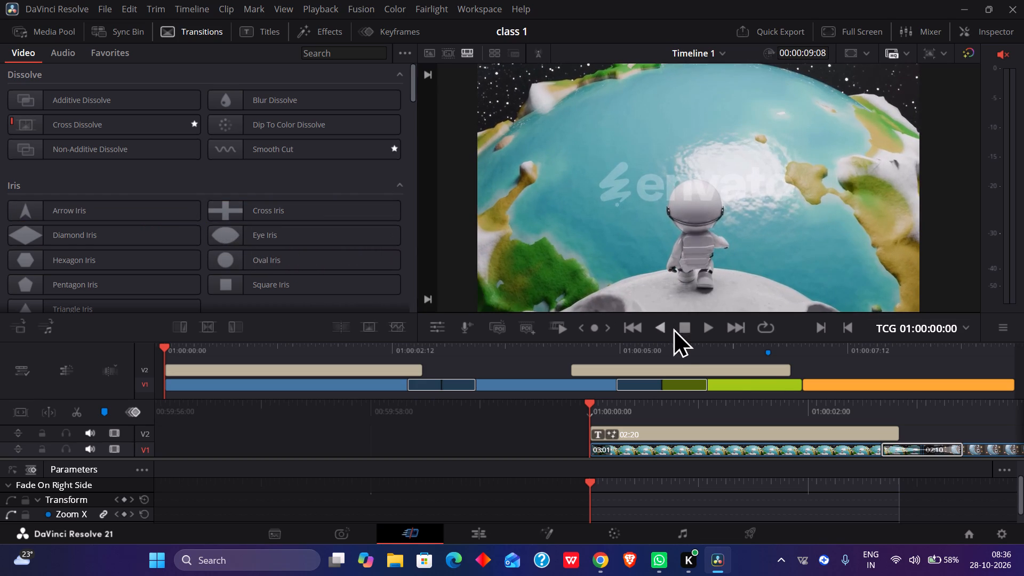
pyautogui.click(804, 386)
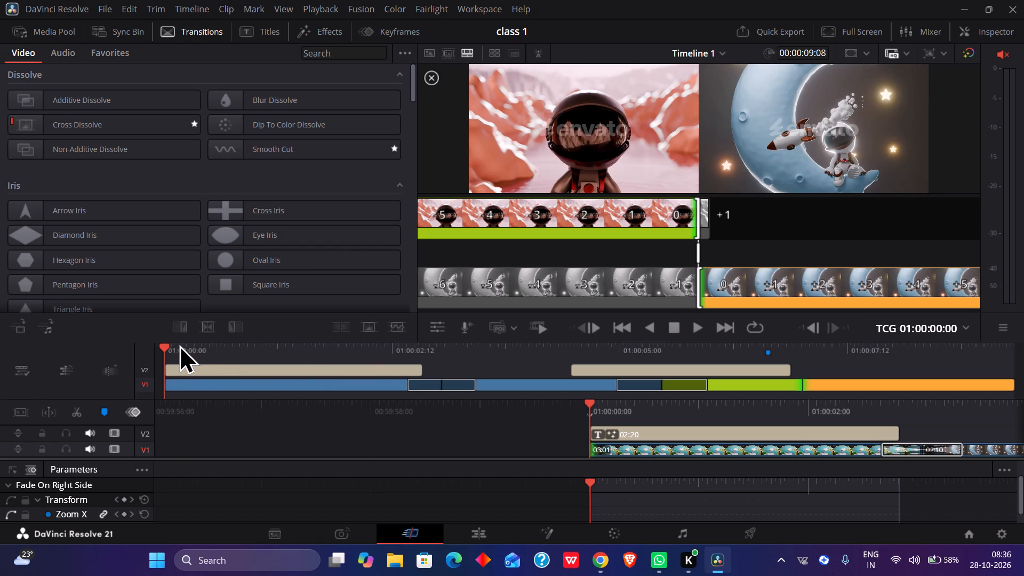
pyautogui.moveTo(165, 346); pyautogui.dragTo(433, 315)
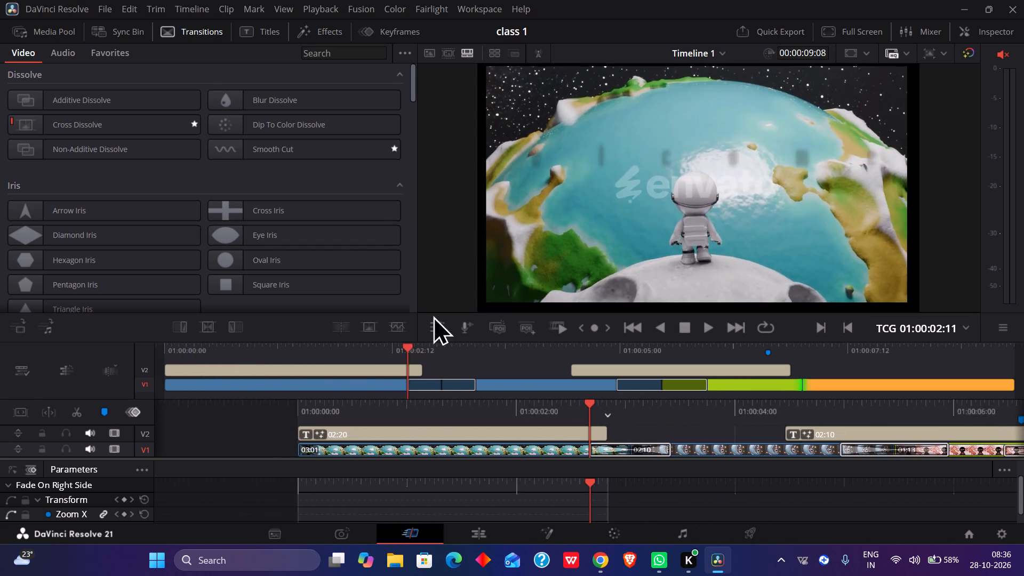
pyautogui.moveTo(433, 315); pyautogui.dragTo(747, 294)
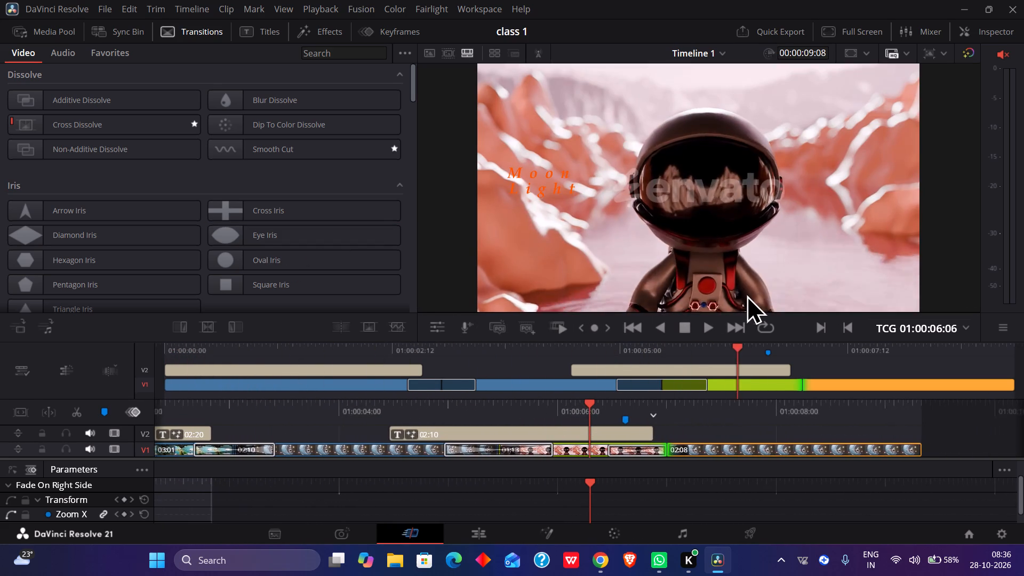
pyautogui.moveTo(747, 294); pyautogui.dragTo(802, 293)
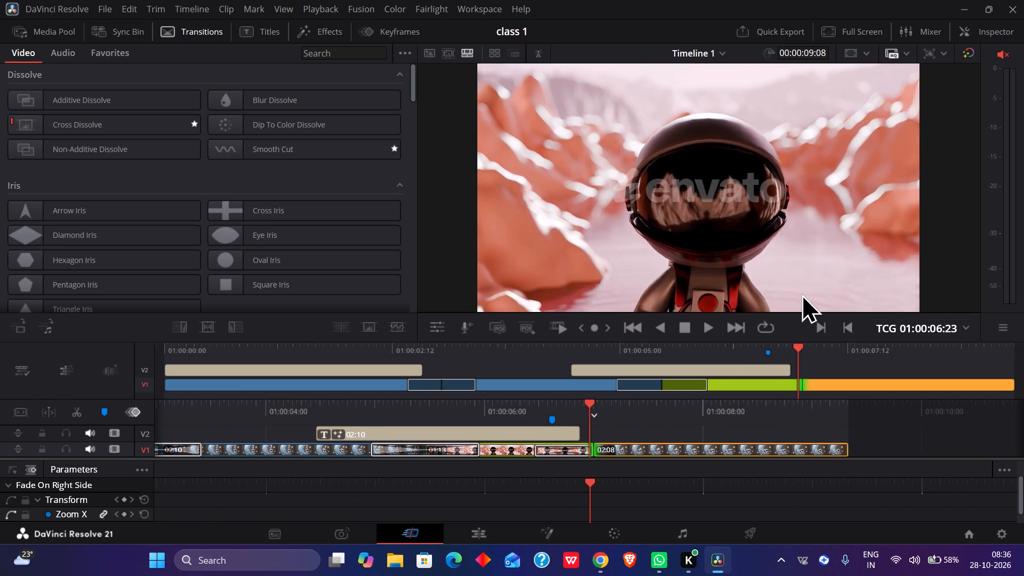
pyautogui.moveTo(802, 293); pyautogui.dragTo(804, 291)
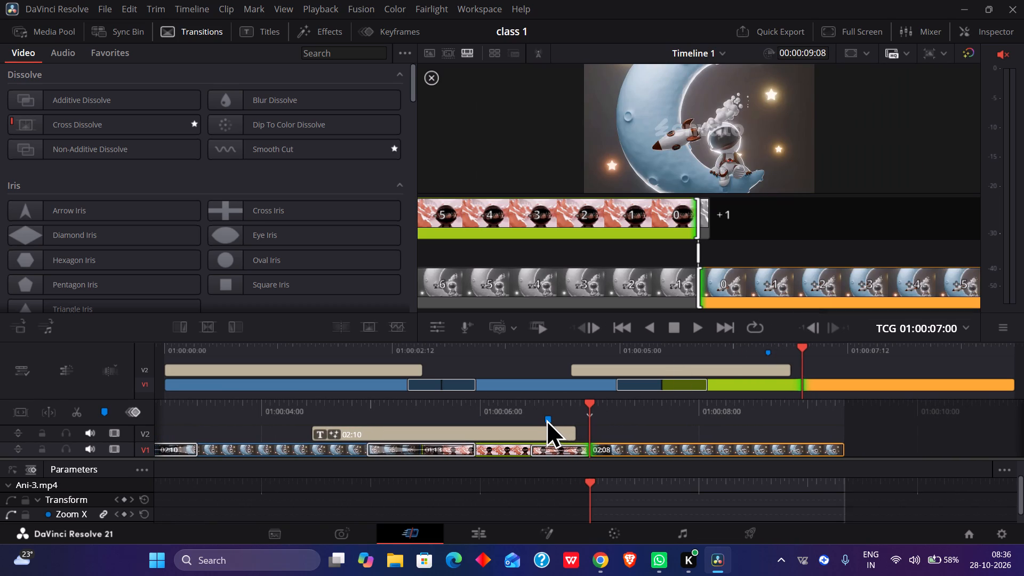
# Delete the blue timeline marker above the end of the "Moon Light" title.
pyautogui.click(546, 418)
pyautogui.press('BackSpace')
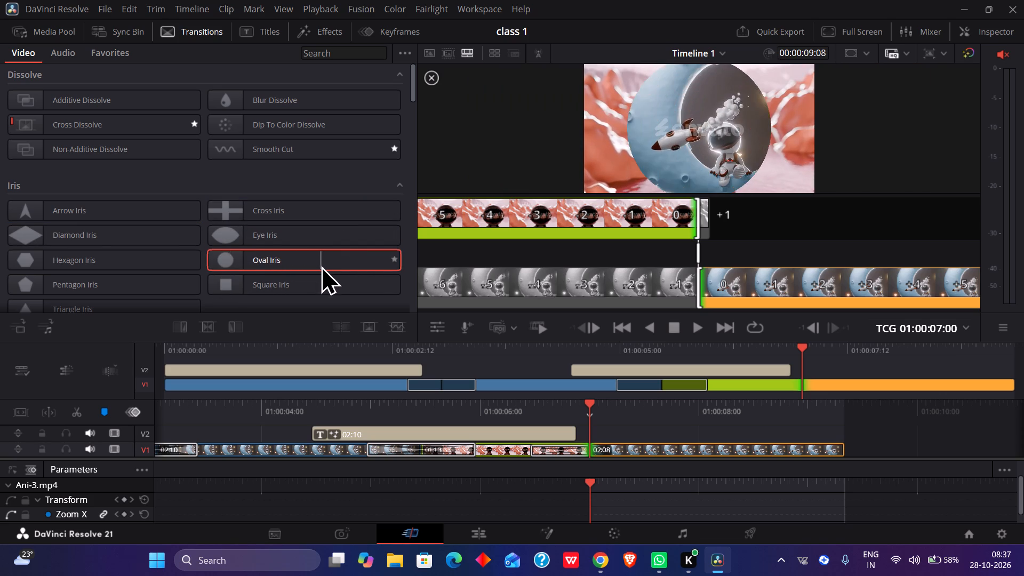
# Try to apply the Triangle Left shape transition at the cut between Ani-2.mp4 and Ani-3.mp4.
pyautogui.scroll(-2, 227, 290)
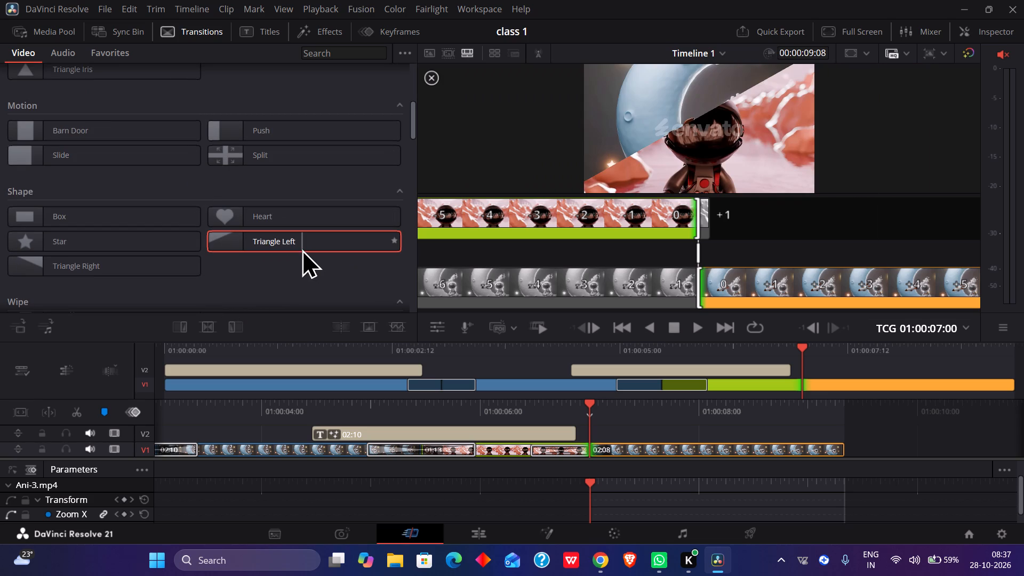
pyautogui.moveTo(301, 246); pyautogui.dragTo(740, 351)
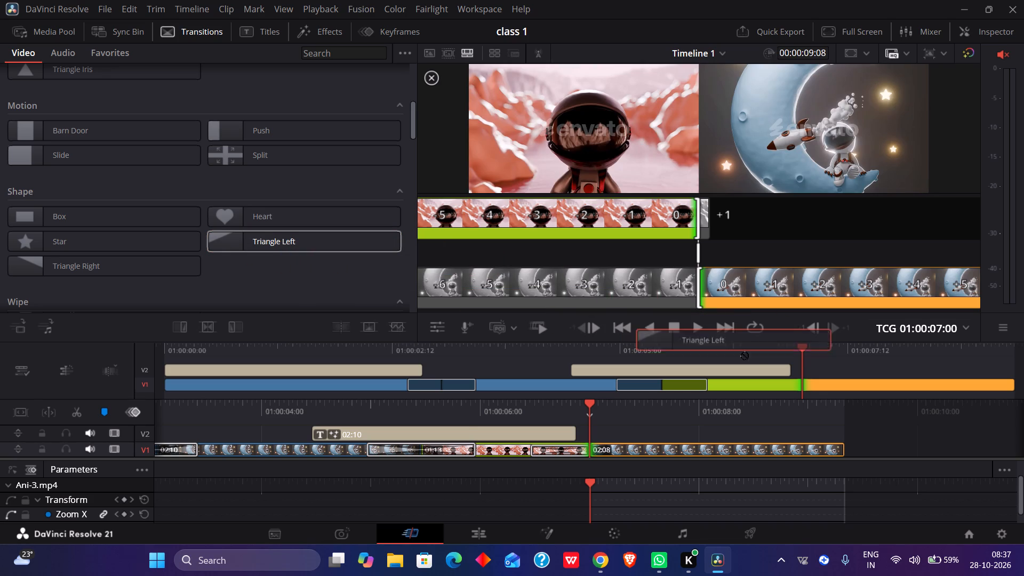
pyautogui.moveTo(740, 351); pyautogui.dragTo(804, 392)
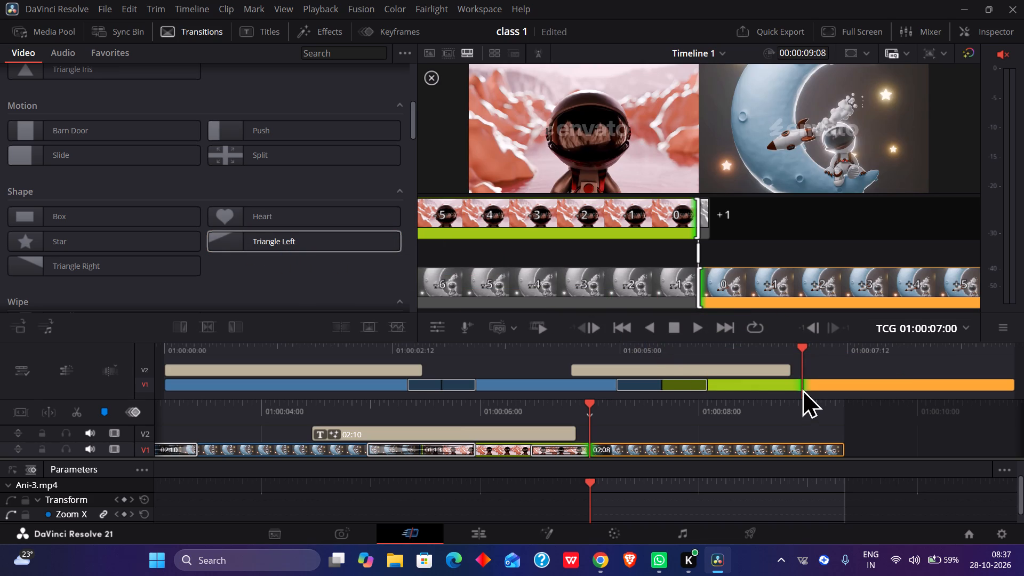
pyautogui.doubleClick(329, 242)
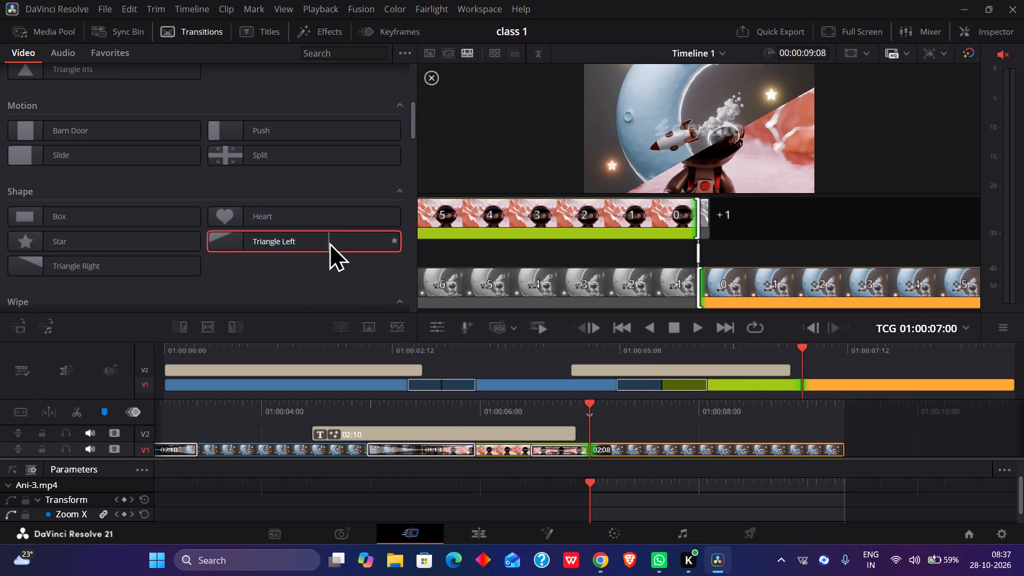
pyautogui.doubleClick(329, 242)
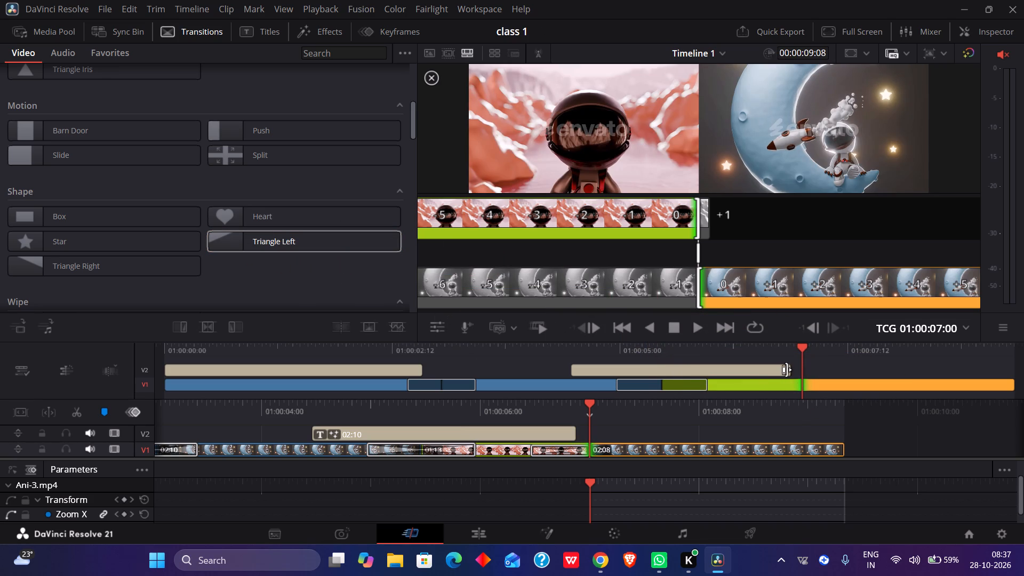
# Try to shift the cut between Ani-2.mp4 and Ani-3.mp4 later on track V1.
pyautogui.click(785, 381)
pyautogui.moveTo(799, 385); pyautogui.dragTo(818, 385)
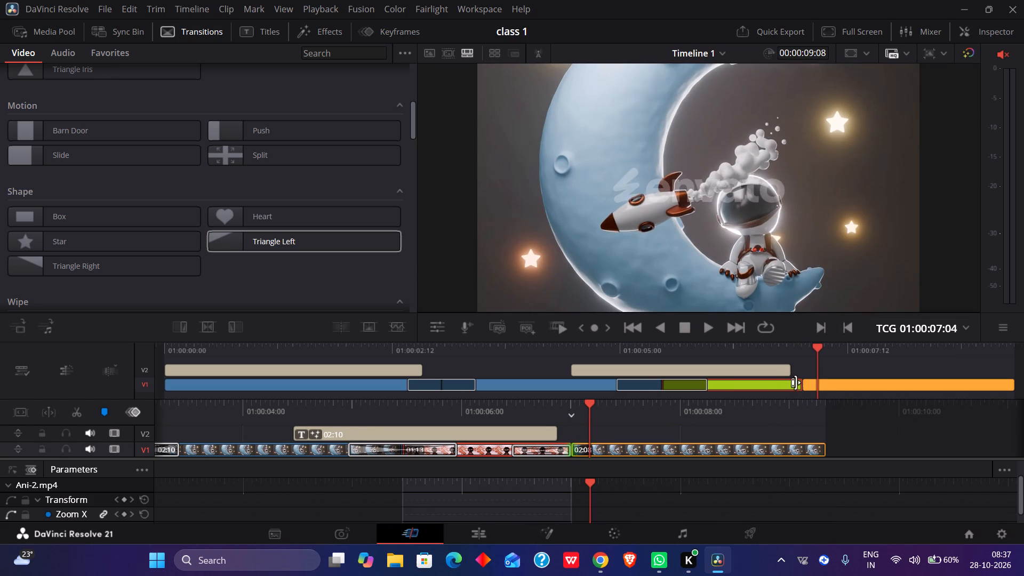
pyautogui.moveTo(801, 385); pyautogui.dragTo(823, 385)
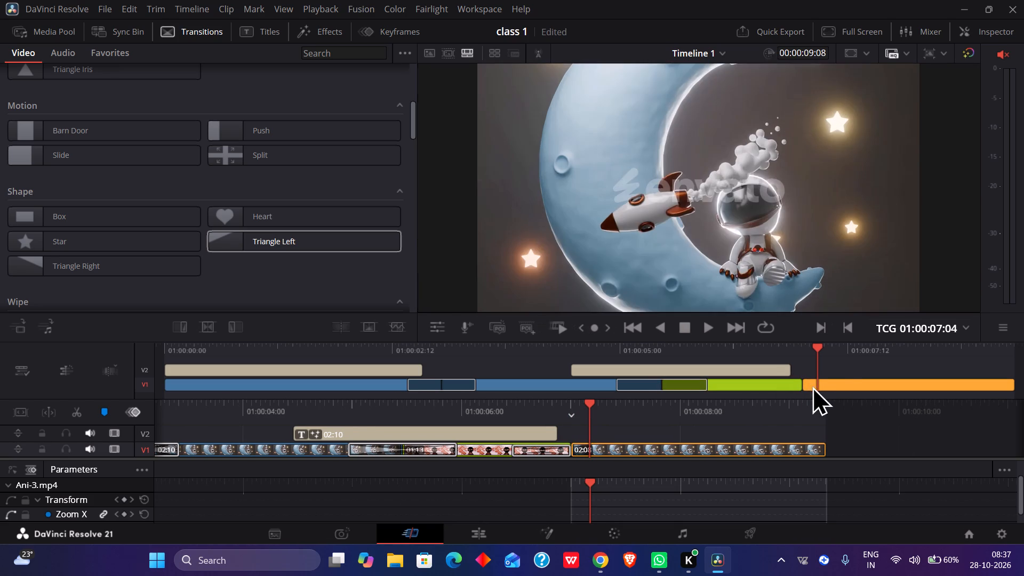
pyautogui.click(786, 381)
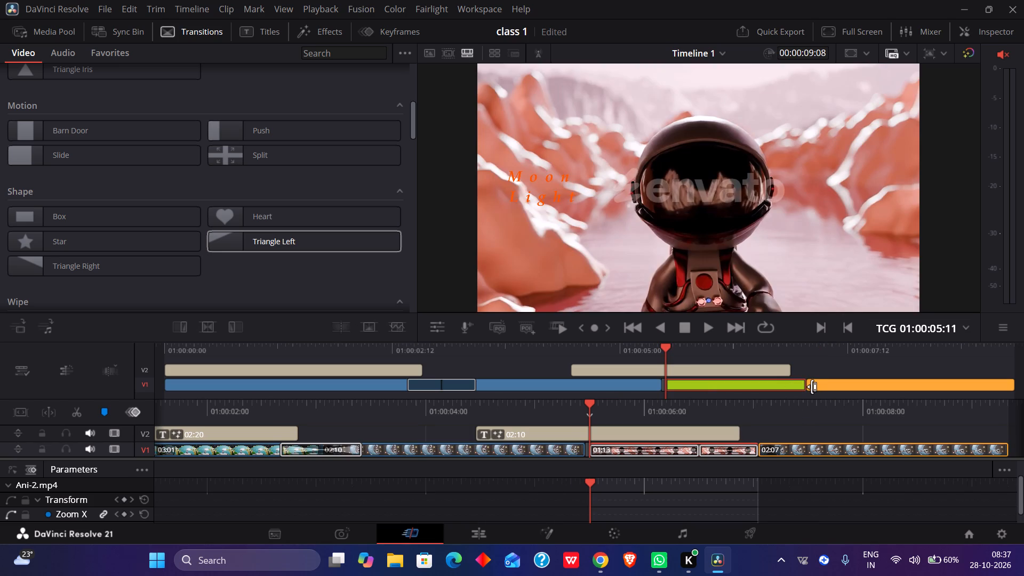
pyautogui.moveTo(809, 387); pyautogui.dragTo(819, 387)
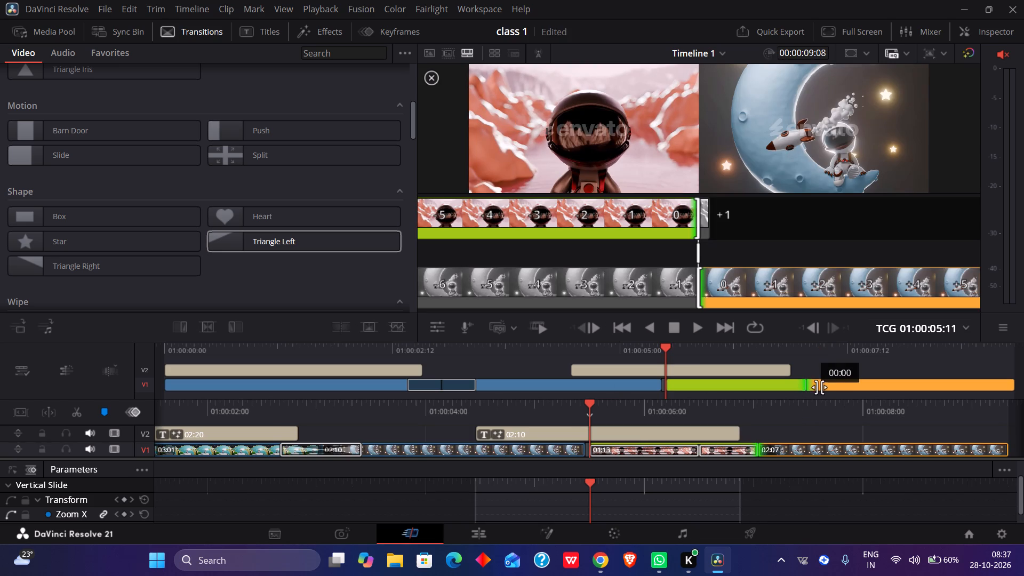
pyautogui.moveTo(819, 387); pyautogui.dragTo(831, 384)
pyautogui.click(775, 383)
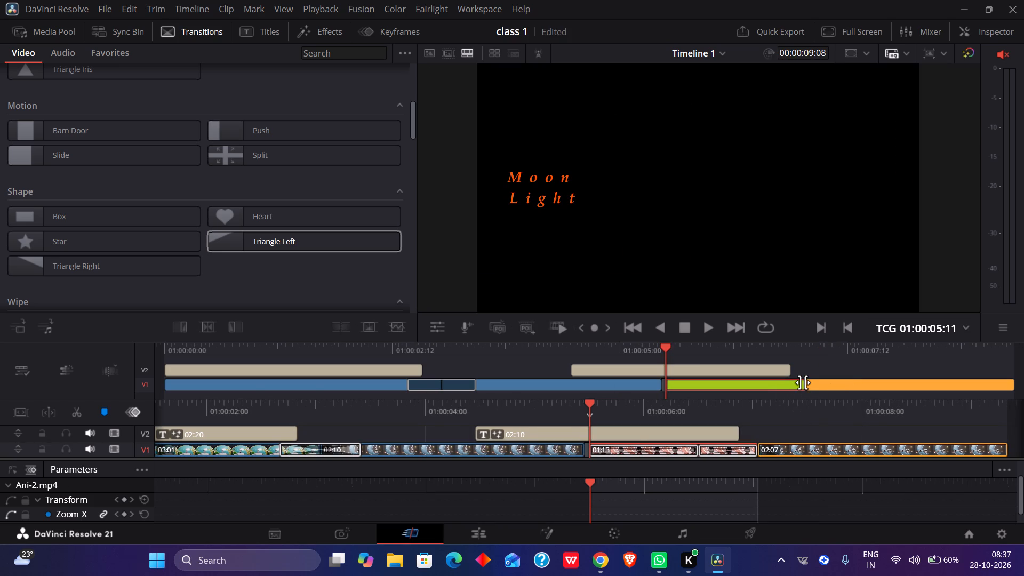
pyautogui.moveTo(805, 382); pyautogui.dragTo(823, 382)
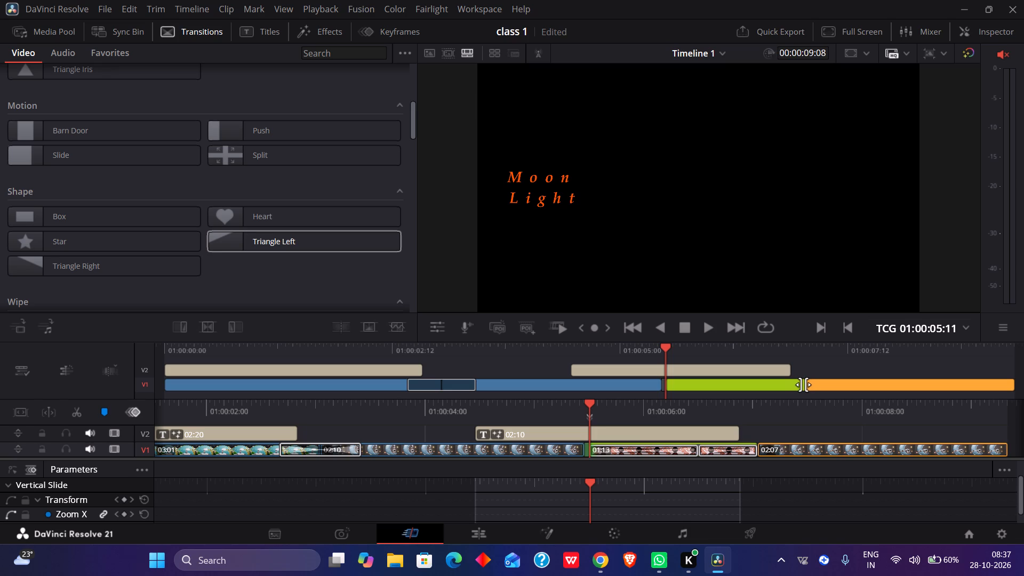
pyautogui.moveTo(803, 385); pyautogui.dragTo(814, 385)
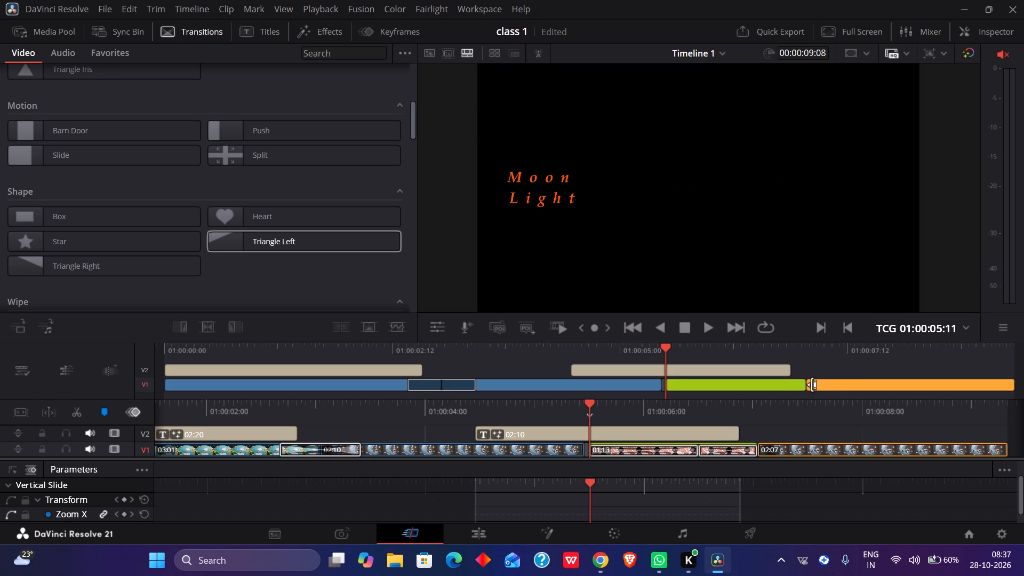
pyautogui.click(807, 385)
pyautogui.moveTo(807, 385); pyautogui.dragTo(808, 385)
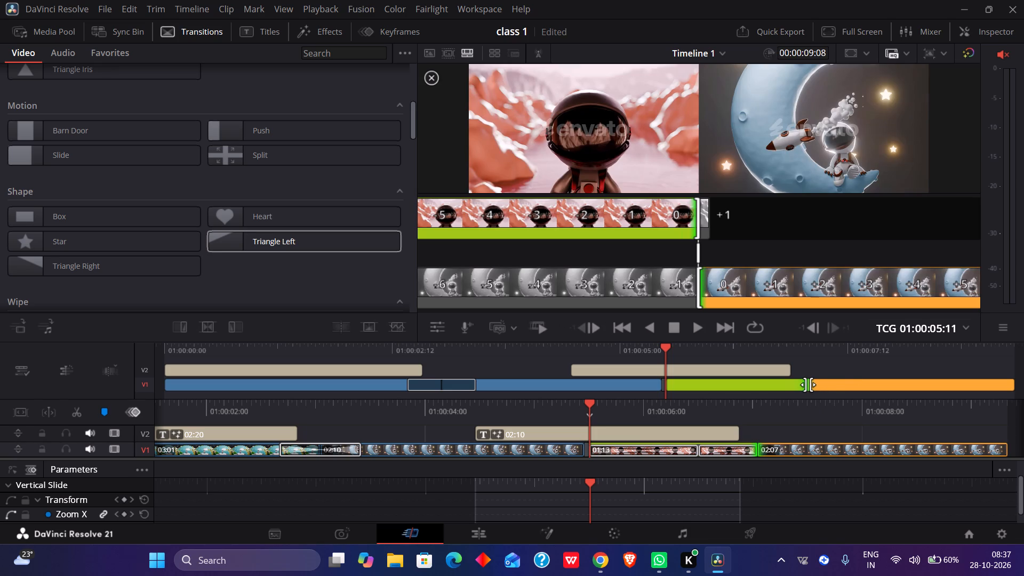
pyautogui.moveTo(808, 385); pyautogui.dragTo(814, 385)
pyautogui.click(814, 385)
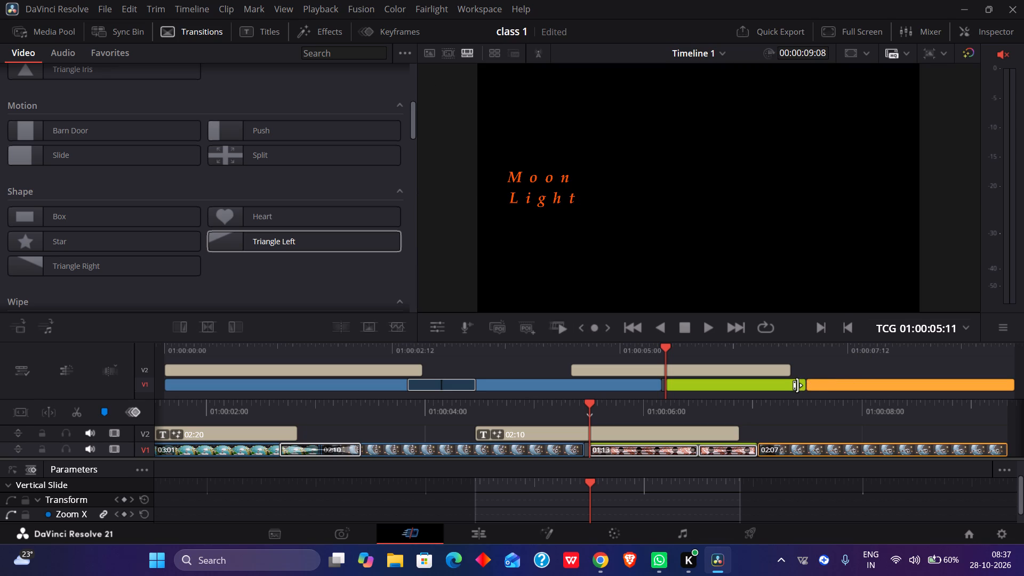
# Trim the start of the final Ani-3.mp4 clip on V1 to a duration of 01:20, leaving a gap after Ani-2.mp4.
pyautogui.click(797, 386)
pyautogui.moveTo(815, 388); pyautogui.dragTo(815, 387)
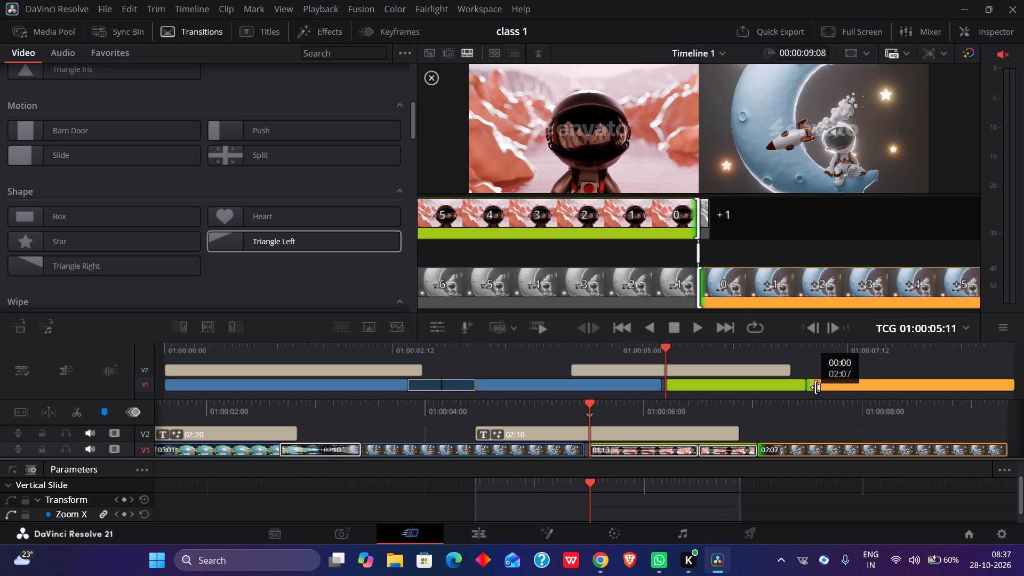
pyautogui.moveTo(815, 387); pyautogui.dragTo(845, 382)
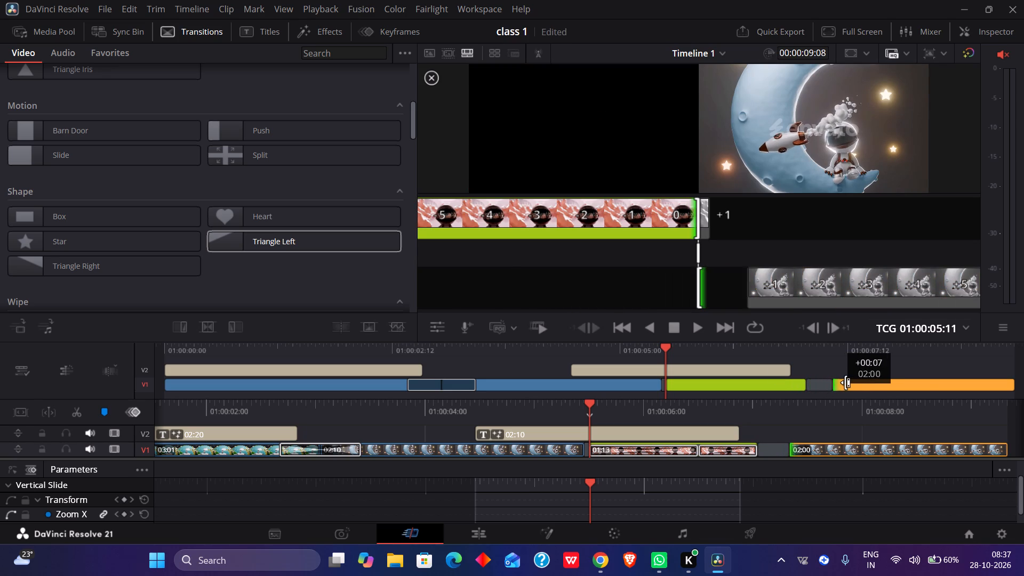
pyautogui.moveTo(845, 382); pyautogui.dragTo(857, 382)
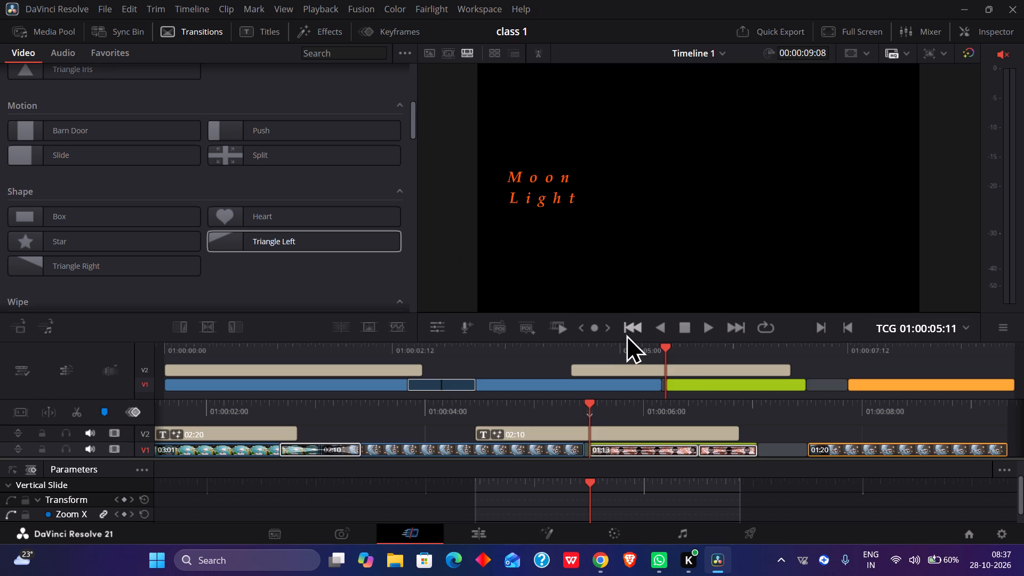
# Trim both ends of the "Moon Light" title on V2 to a duration of 01:23.
pyautogui.click(684, 367)
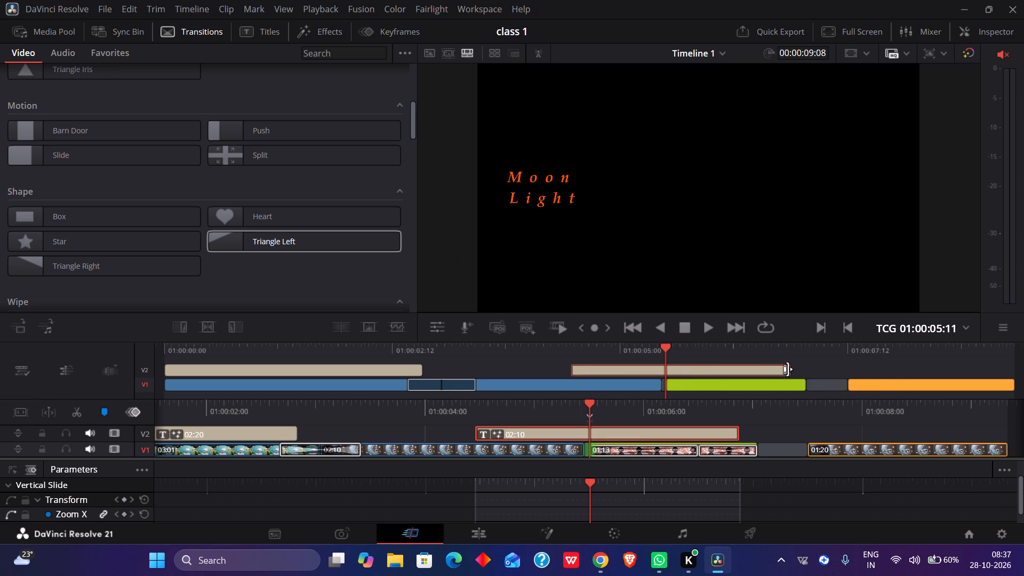
pyautogui.moveTo(788, 369); pyautogui.dragTo(762, 381)
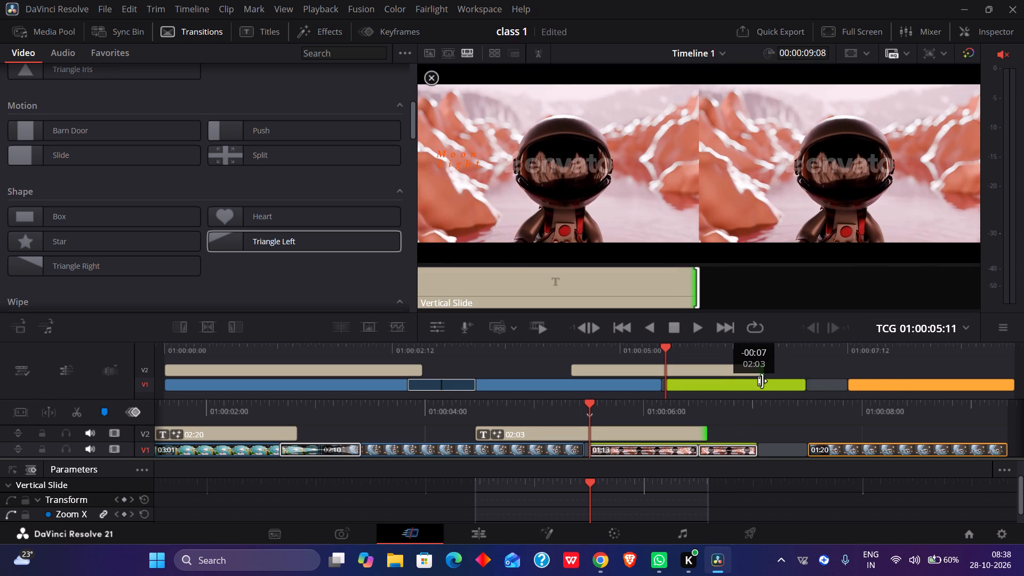
pyautogui.moveTo(762, 381); pyautogui.dragTo(762, 381)
pyautogui.click(617, 368)
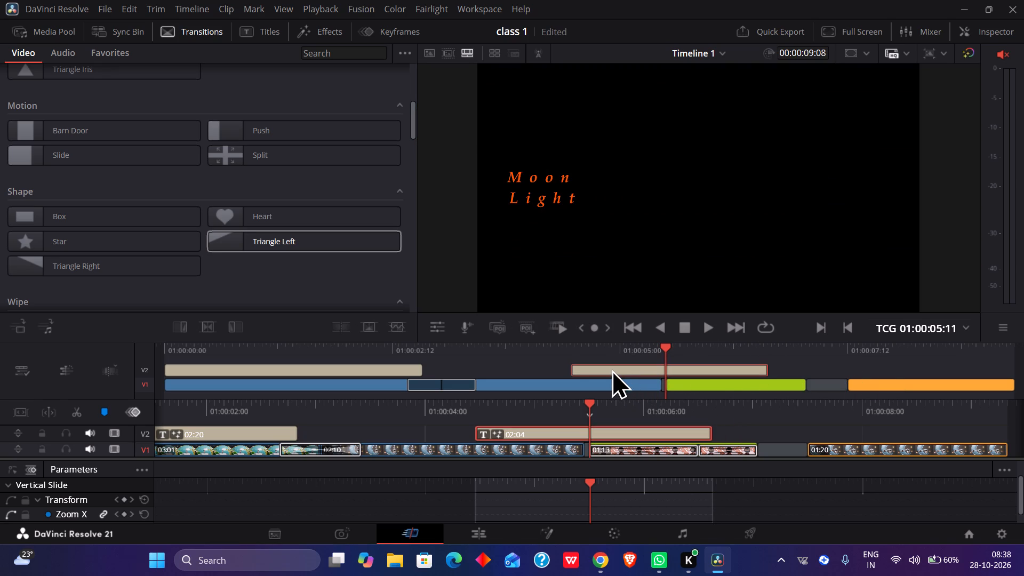
pyautogui.moveTo(571, 370); pyautogui.dragTo(587, 369)
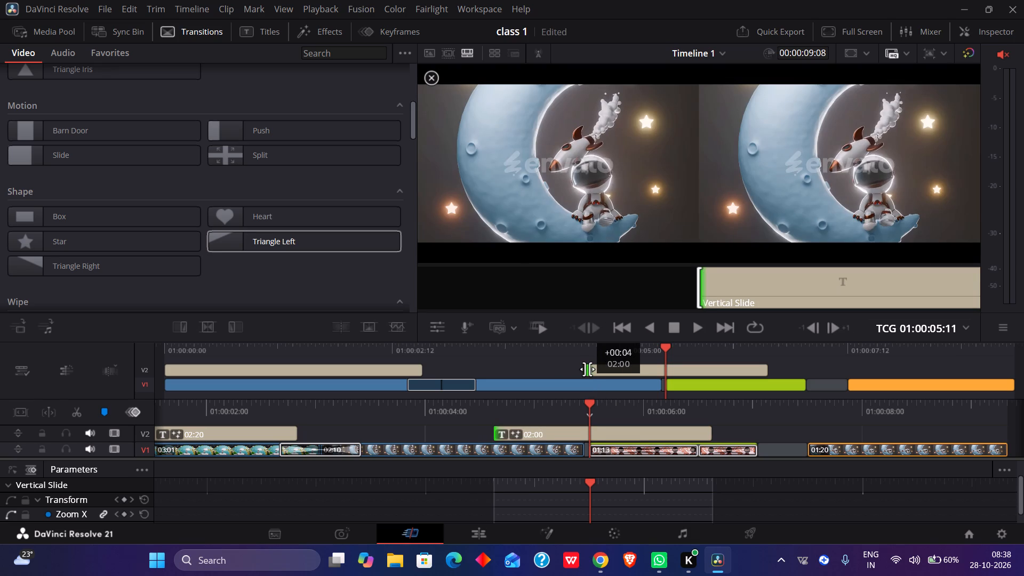
pyautogui.moveTo(587, 369); pyautogui.dragTo(593, 369)
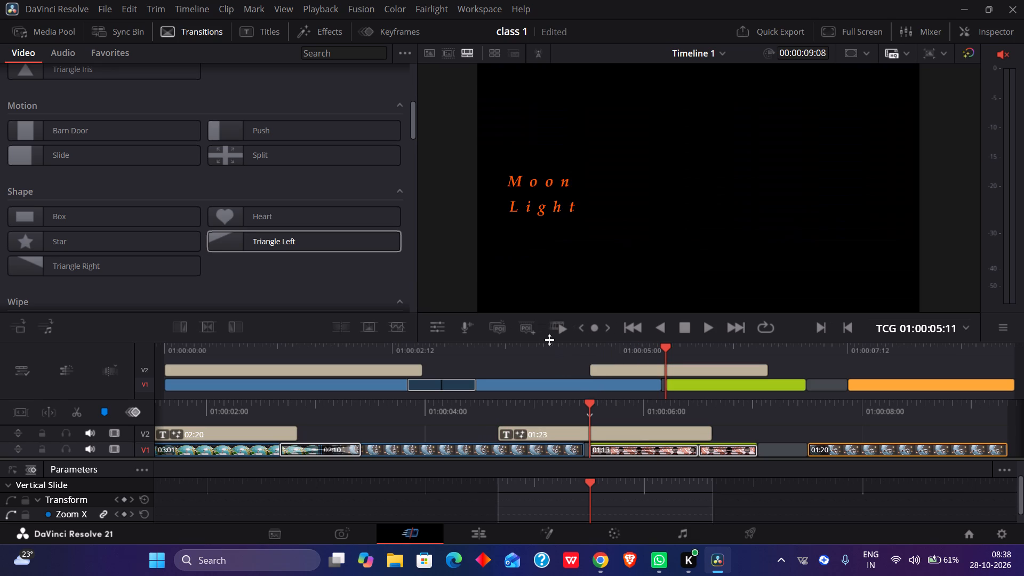
# Insert the Digital Glitch title on V1 directly after the Ani-2.mp4 clip, ahead of the gap.
pyautogui.click(265, 30)
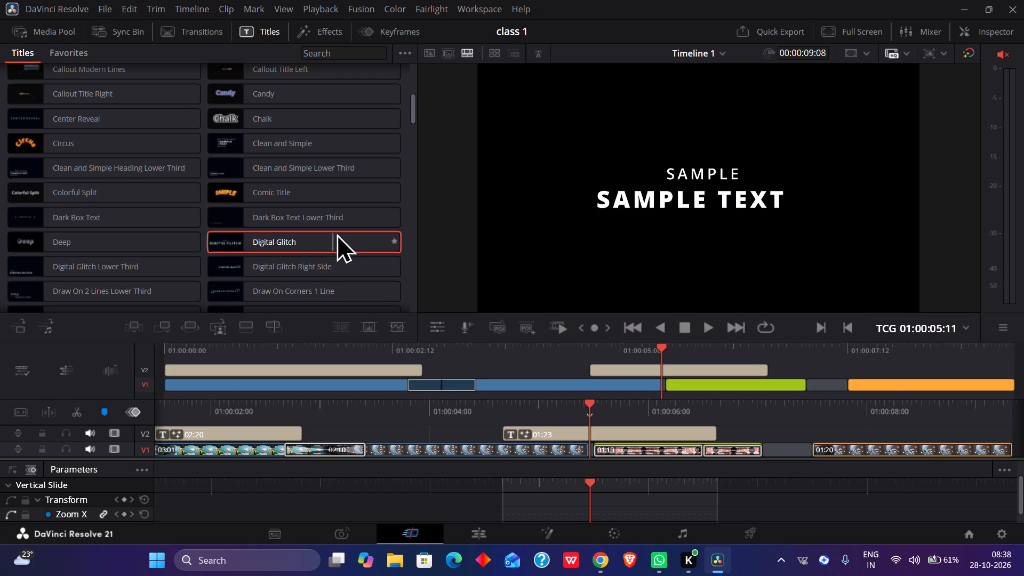
pyautogui.moveTo(337, 238); pyautogui.dragTo(771, 326)
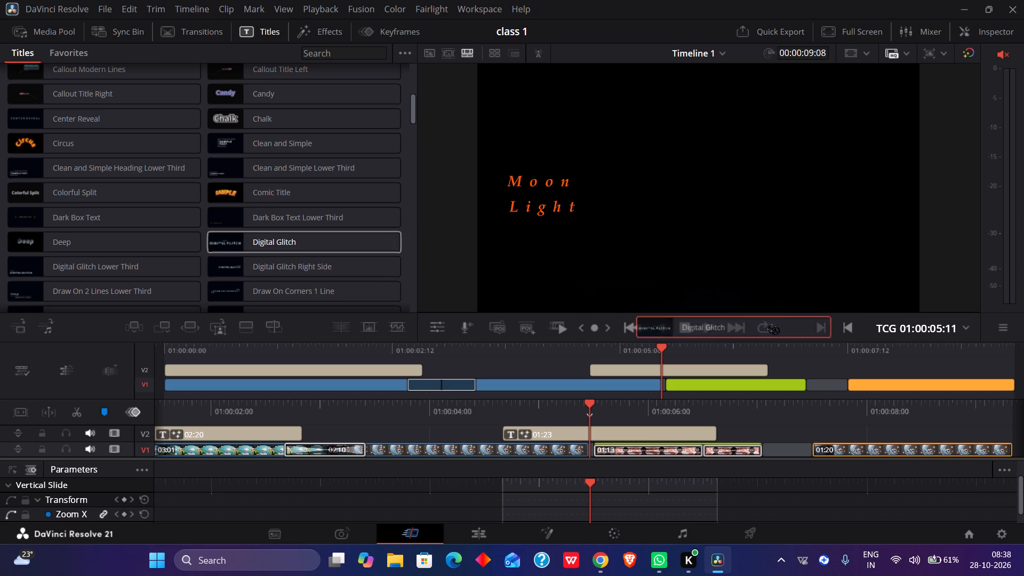
pyautogui.moveTo(771, 326); pyautogui.dragTo(813, 388)
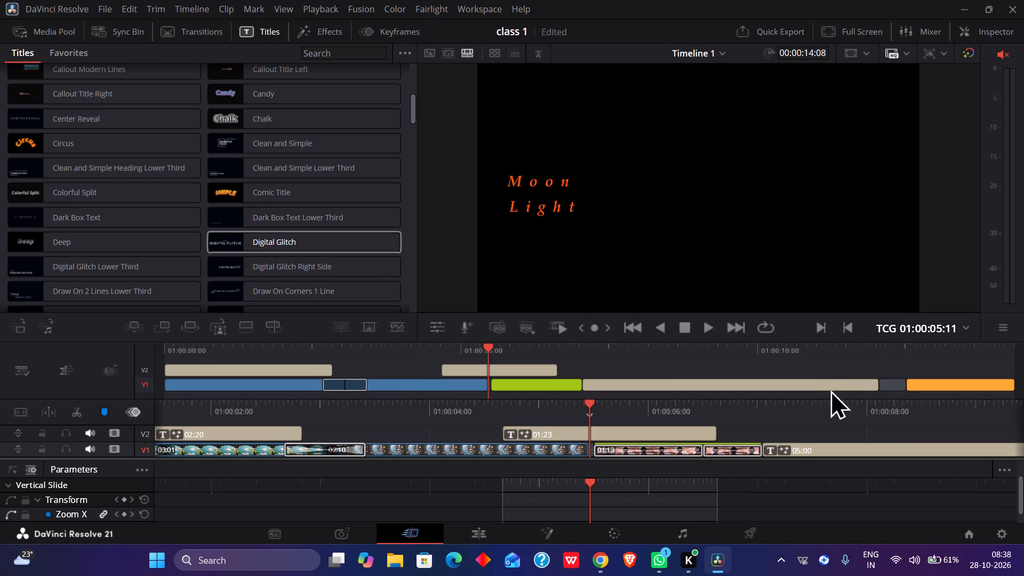
# Trim the end of the Digital Glitch title on V1 to a duration of 01:14.
pyautogui.click(825, 384)
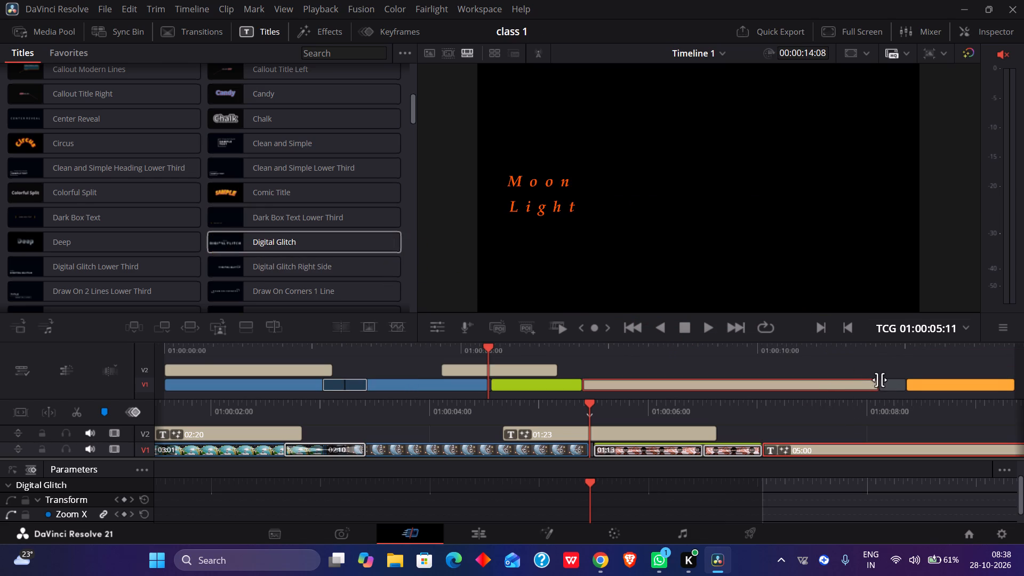
pyautogui.click(878, 389)
pyautogui.click(877, 389)
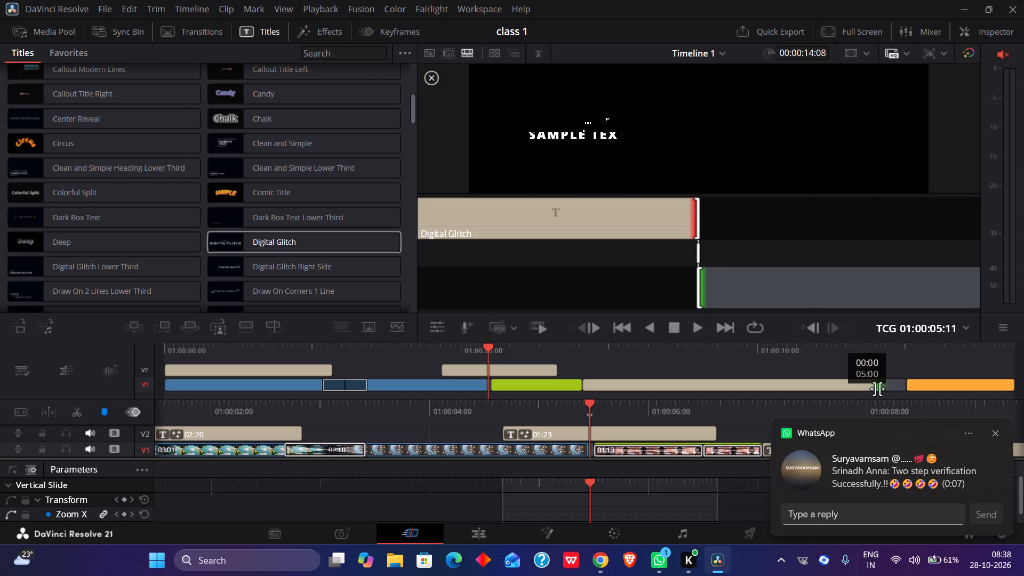
pyautogui.click(996, 433)
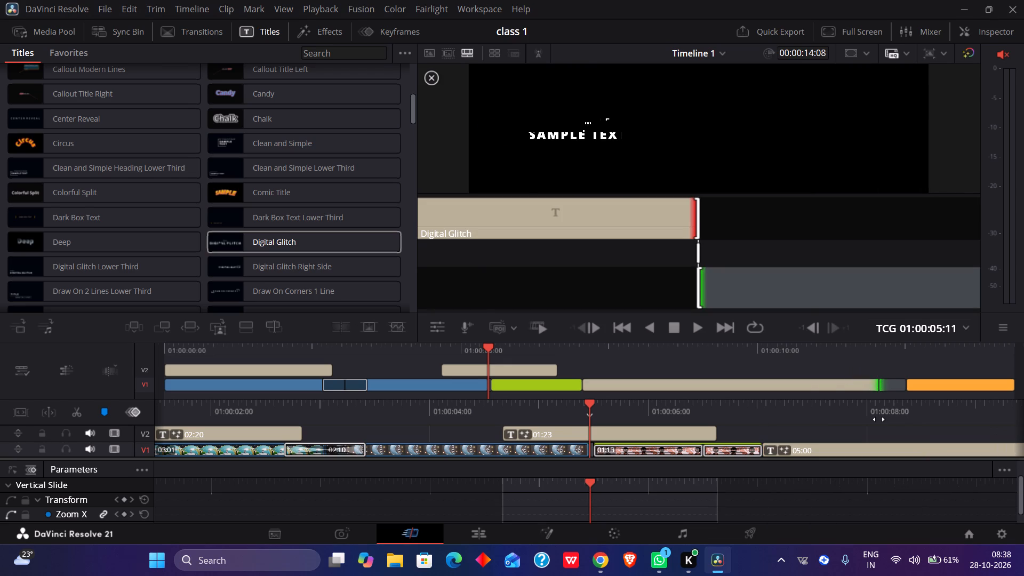
pyautogui.click(866, 380)
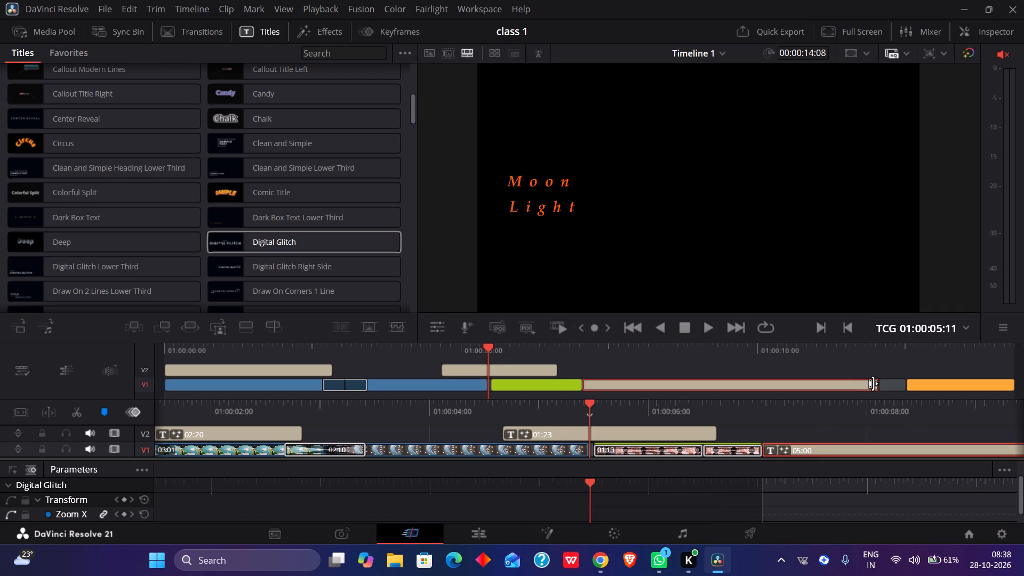
pyautogui.click(876, 386)
pyautogui.click(876, 387)
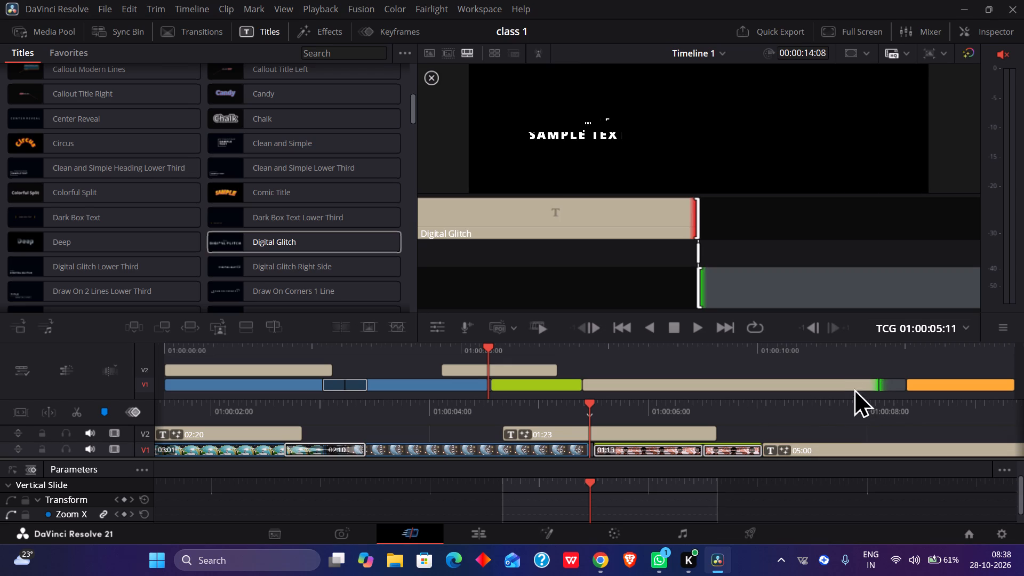
pyautogui.click(856, 384)
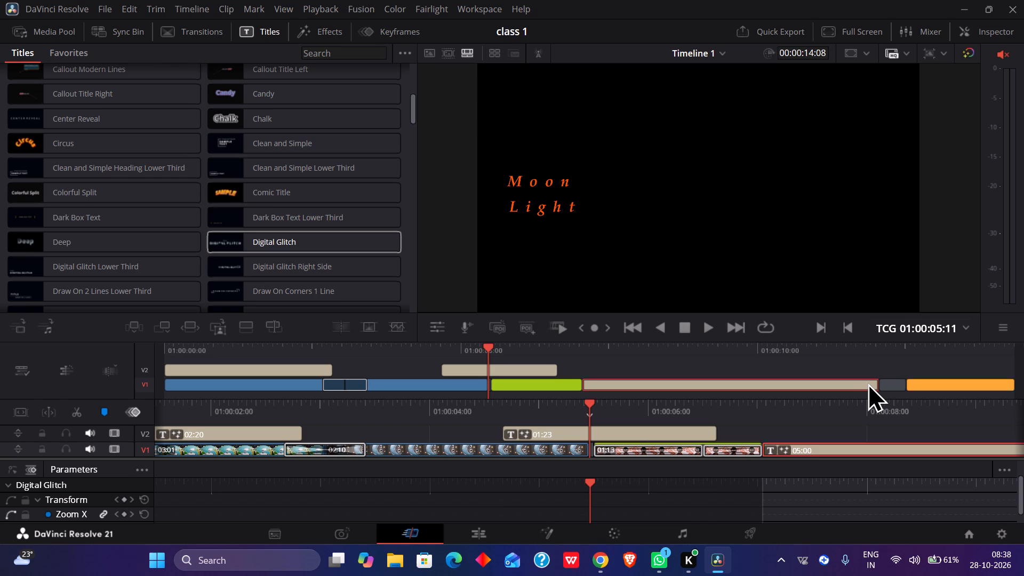
pyautogui.moveTo(871, 382); pyautogui.dragTo(866, 389)
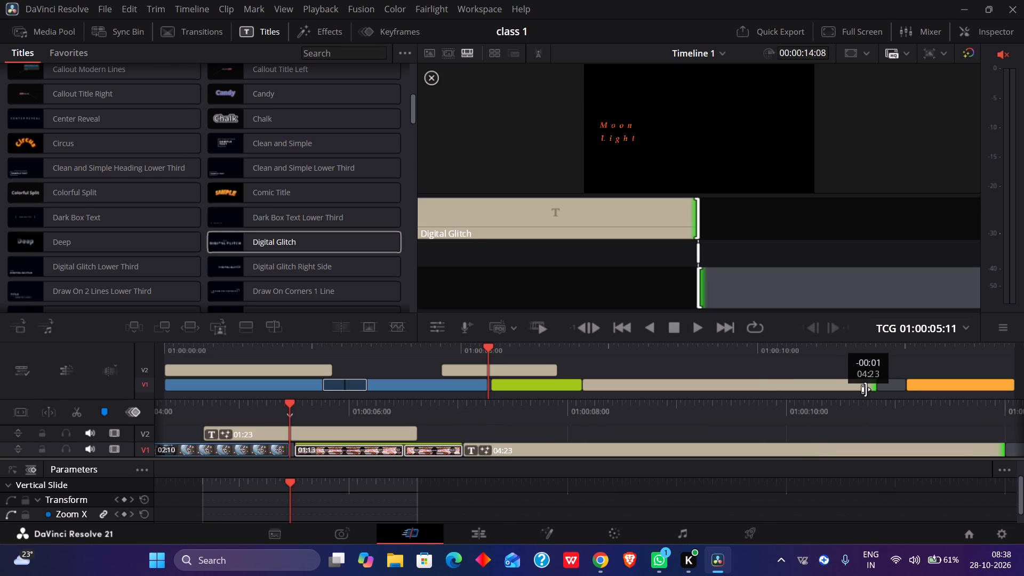
pyautogui.moveTo(866, 389); pyautogui.dragTo(674, 444)
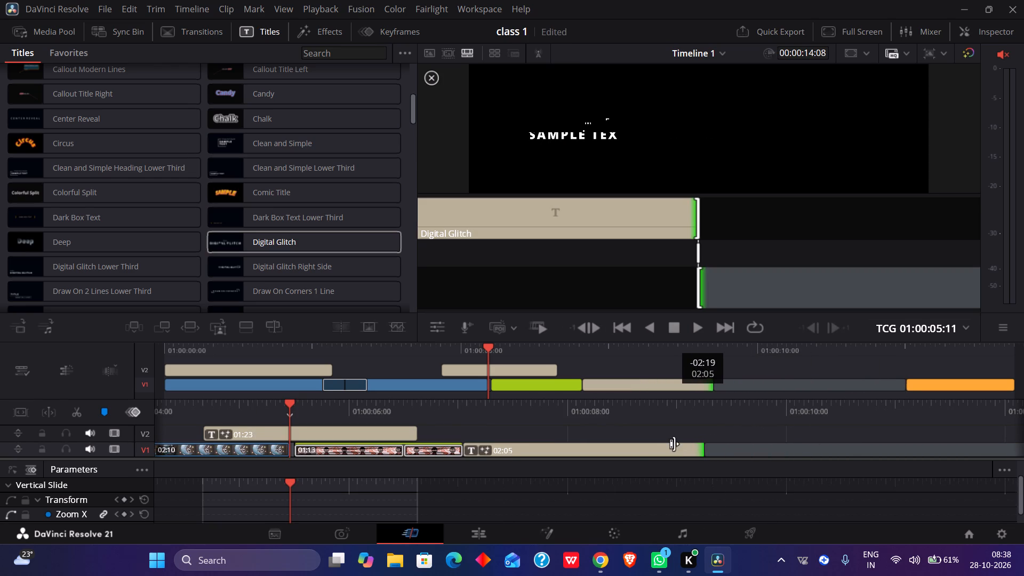
pyautogui.moveTo(674, 444); pyautogui.dragTo(620, 457)
# Delete the empty gap on V1 between the Digital Glitch title and the final Ani-3.mp4 clip.
pyautogui.click(721, 385)
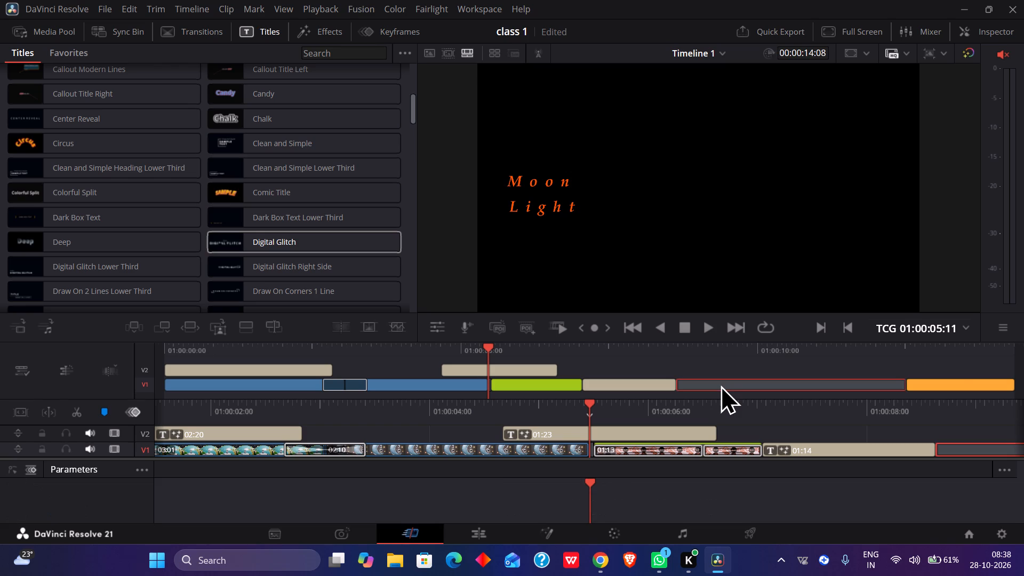
pyautogui.press('BackSpace')
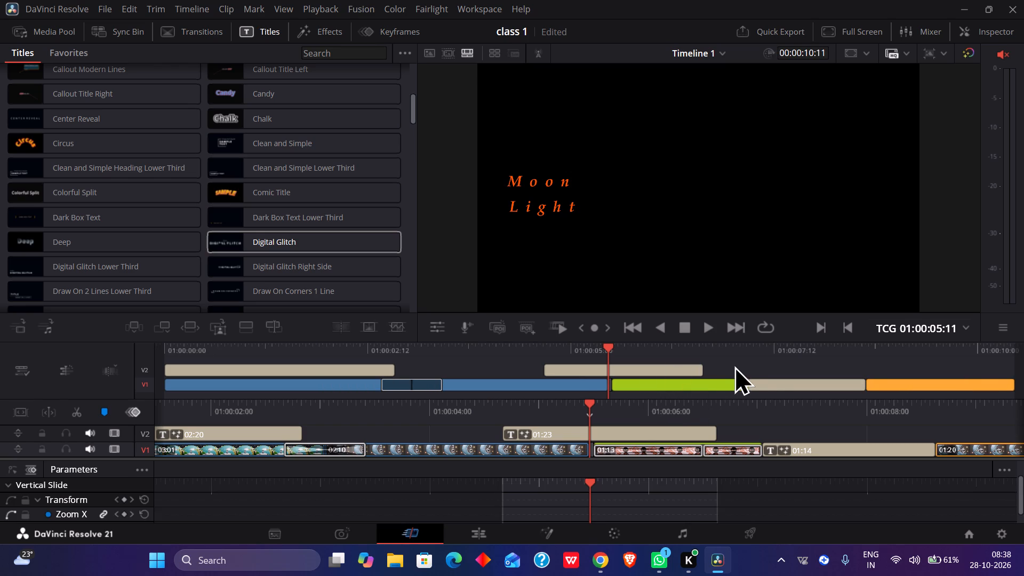
# Select the Digital Glitch title on V1 and review the timeline by playing it to the end and back in reverse.
pyautogui.click(768, 383)
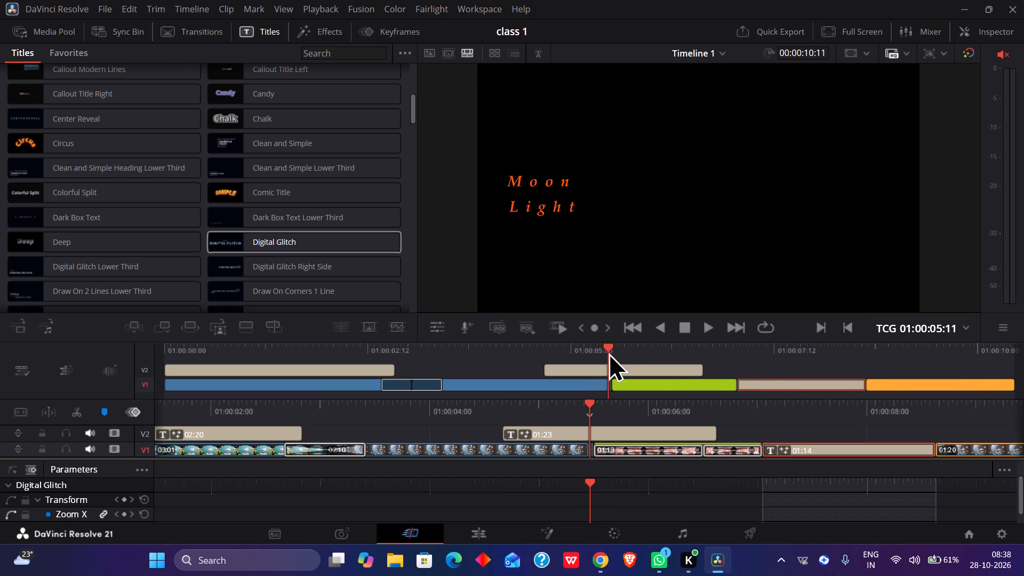
pyautogui.press('l')
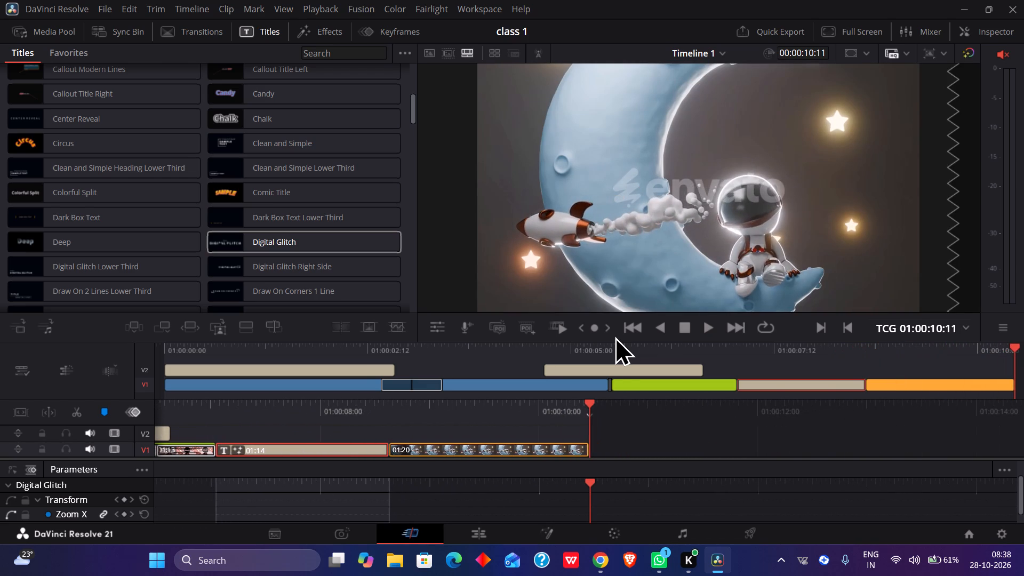
pyautogui.press('Left')
pyautogui.press('Left')
pyautogui.press('Left')
pyautogui.press('Left')
pyautogui.press('Left')
pyautogui.press('Left')
pyautogui.press('j')
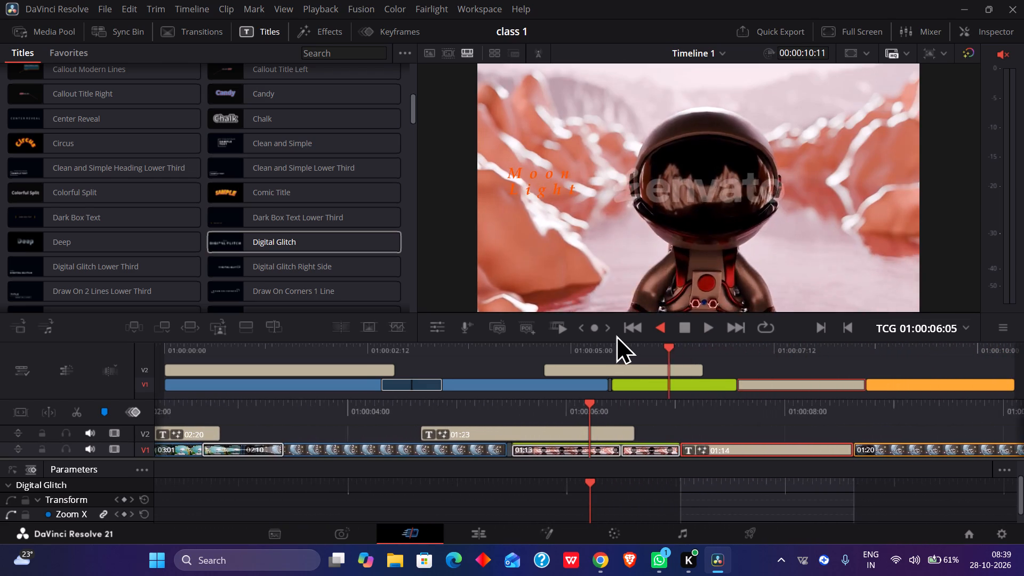
pyautogui.press('space')
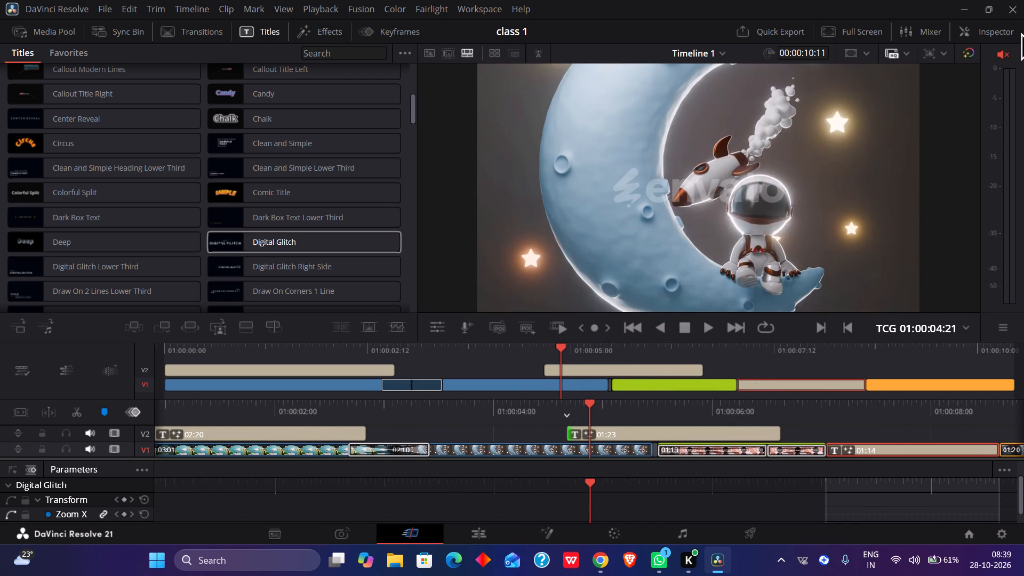
# Clear the placeholder from the Digital Glitch title's large text.
pyautogui.click(1007, 30)
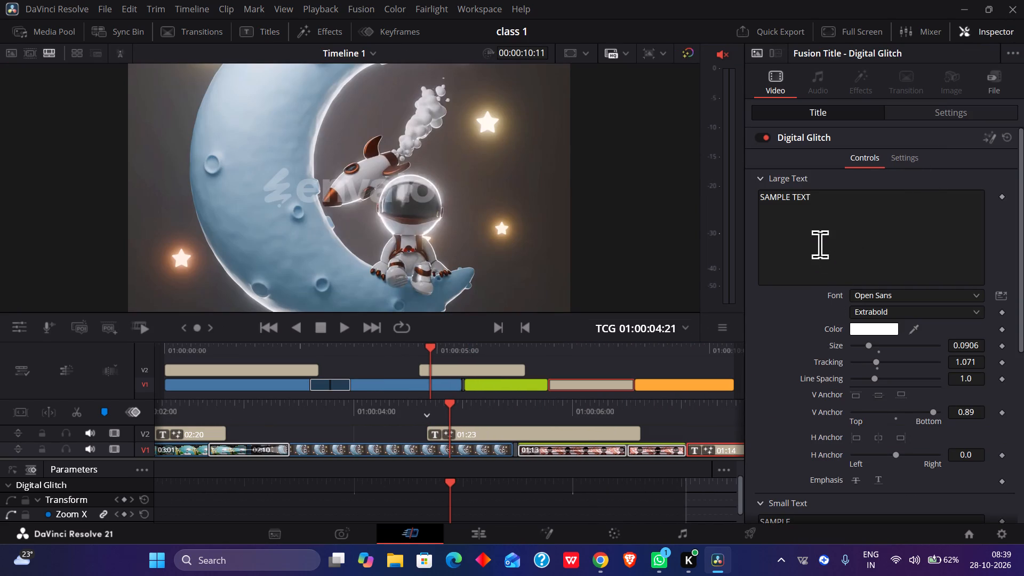
pyautogui.click(826, 190)
pyautogui.press('BackSpace')
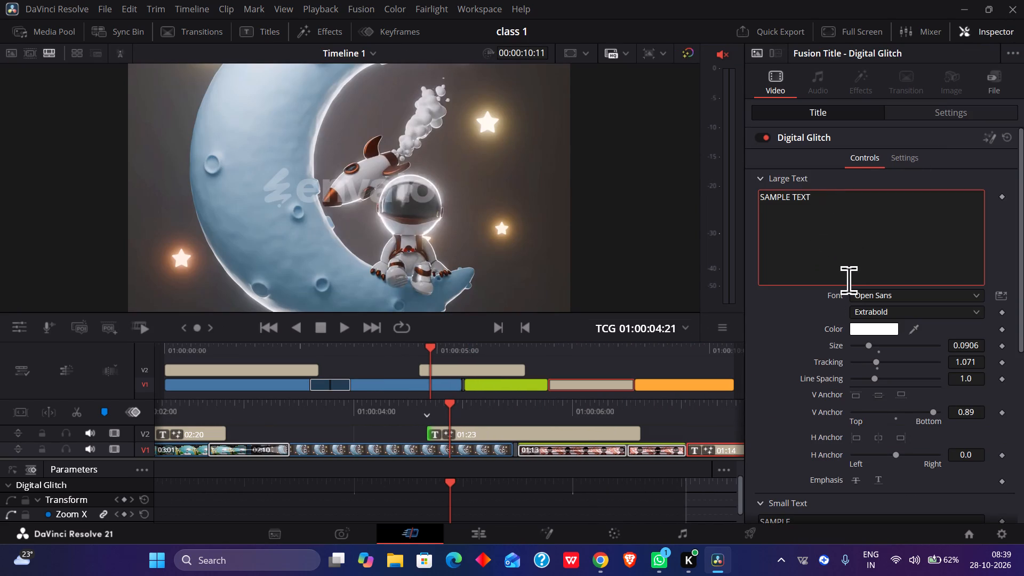
pyautogui.press('BackSpace')
pyautogui.press('BackSpace')
pyautogui.press('Right')
pyautogui.press('Right')
pyautogui.press('Right')
pyautogui.press('Right')
pyautogui.press('Right')
pyautogui.press('Right')
pyautogui.press('Right')
pyautogui.press('Right')
pyautogui.press('Right')
pyautogui.press('Right')
pyautogui.press('Right')
pyautogui.press('BackSpace')
pyautogui.press('BackSpace')
pyautogui.press('BackSpace')
pyautogui.press('BackSpace')
pyautogui.press('BackSpace')
pyautogui.press('BackSpace')
pyautogui.press('BackSpace')
pyautogui.press('BackSpace')
pyautogui.press('BackSpace')
pyautogui.press('BackSpace')
pyautogui.press('BackSpace')
pyautogui.press('BackSpace')
pyautogui.press('BackSpace')
pyautogui.press('BackSpace')
pyautogui.press('BackSpace')
pyautogui.press('BackSpace')
pyautogui.press('BackSpace')
pyautogui.press('BackSpace')
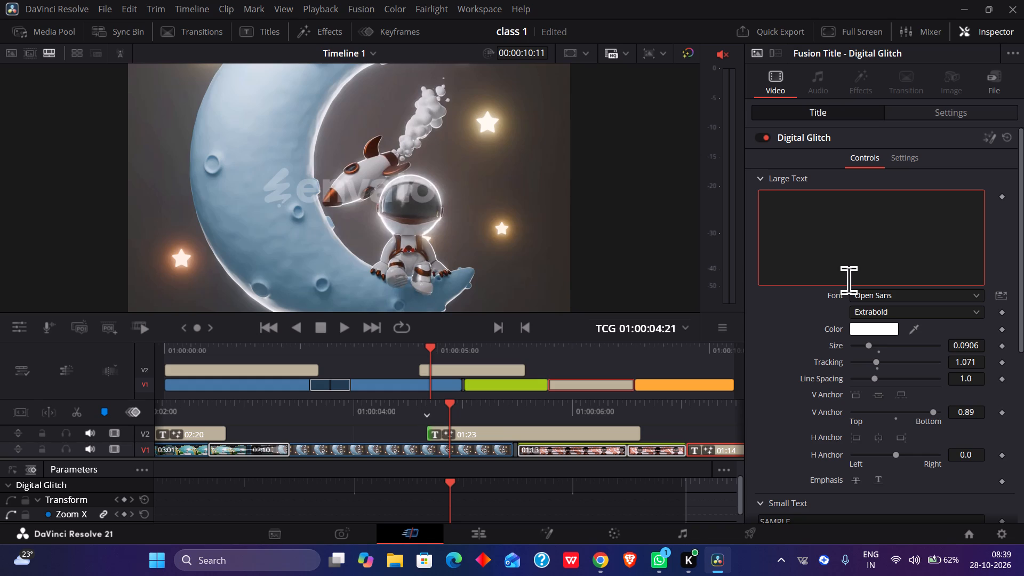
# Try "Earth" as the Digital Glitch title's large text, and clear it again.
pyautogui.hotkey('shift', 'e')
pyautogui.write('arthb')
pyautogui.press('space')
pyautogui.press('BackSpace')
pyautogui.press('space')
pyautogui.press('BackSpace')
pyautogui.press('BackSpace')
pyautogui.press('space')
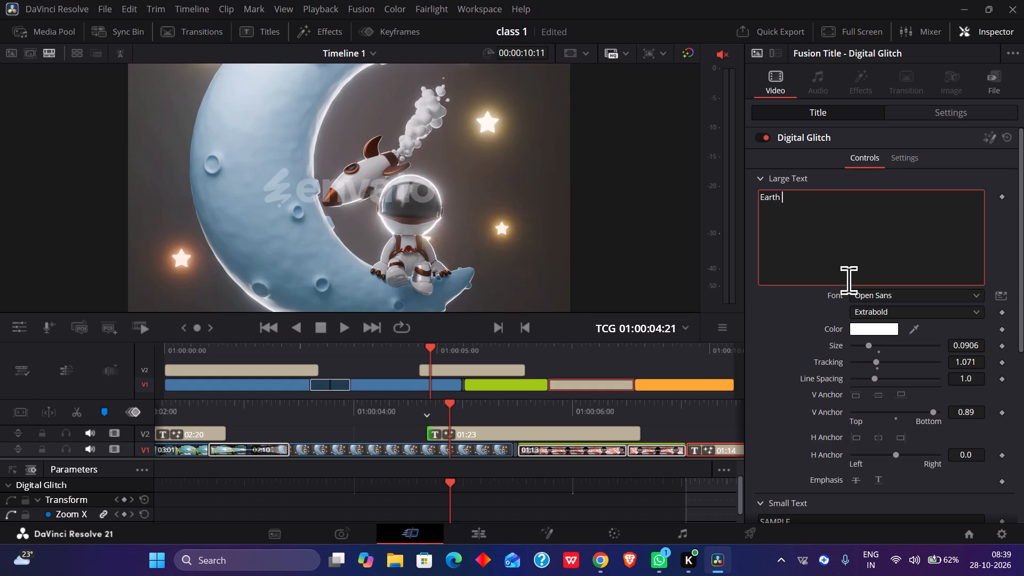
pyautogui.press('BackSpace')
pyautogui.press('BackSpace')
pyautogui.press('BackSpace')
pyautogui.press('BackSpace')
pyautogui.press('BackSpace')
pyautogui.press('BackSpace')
# Enter "ROBOT" as the Digital Glitch title's large text.
pyautogui.write('RO')
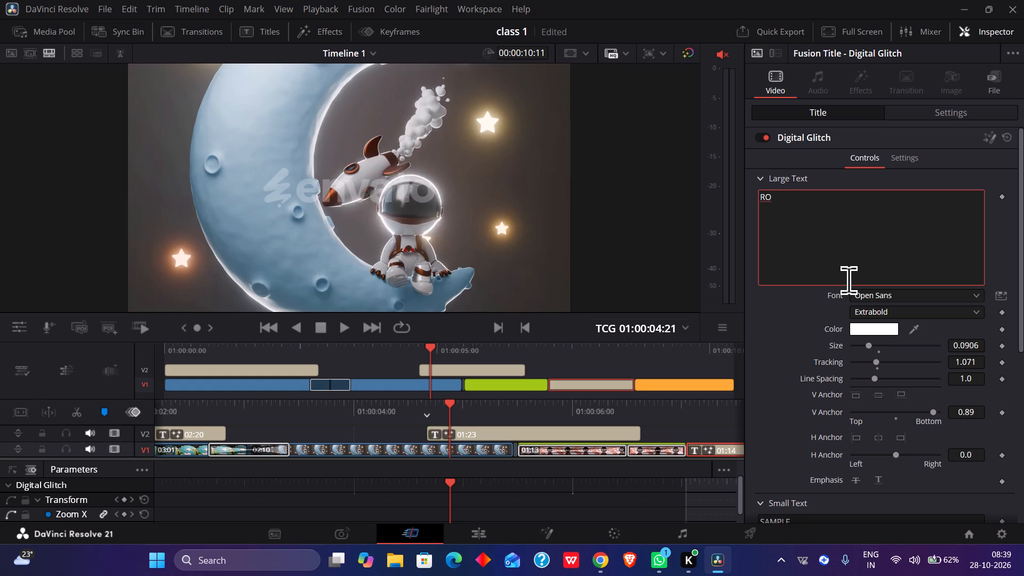
pyautogui.write('BOT')
pyautogui.press('space')
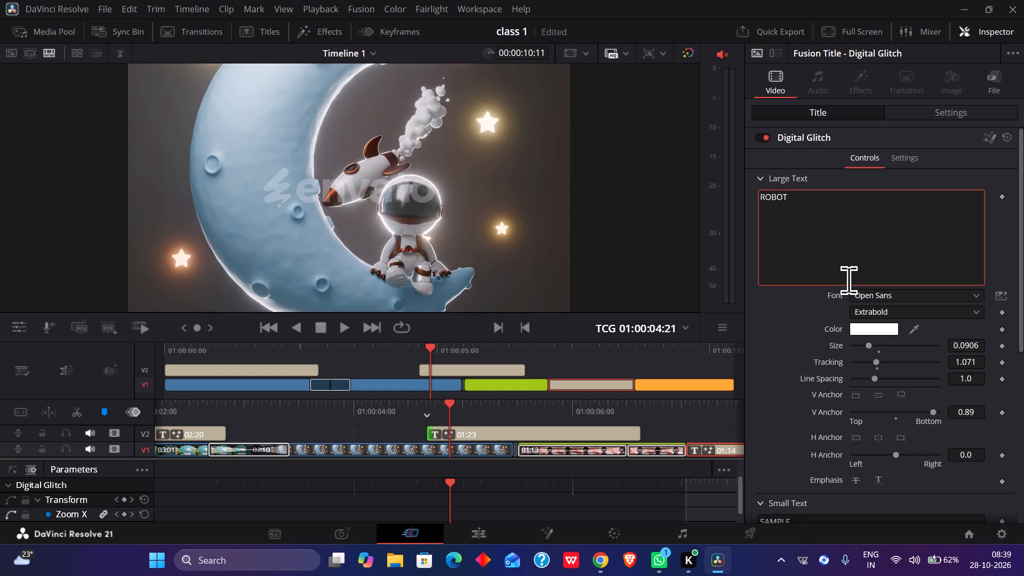
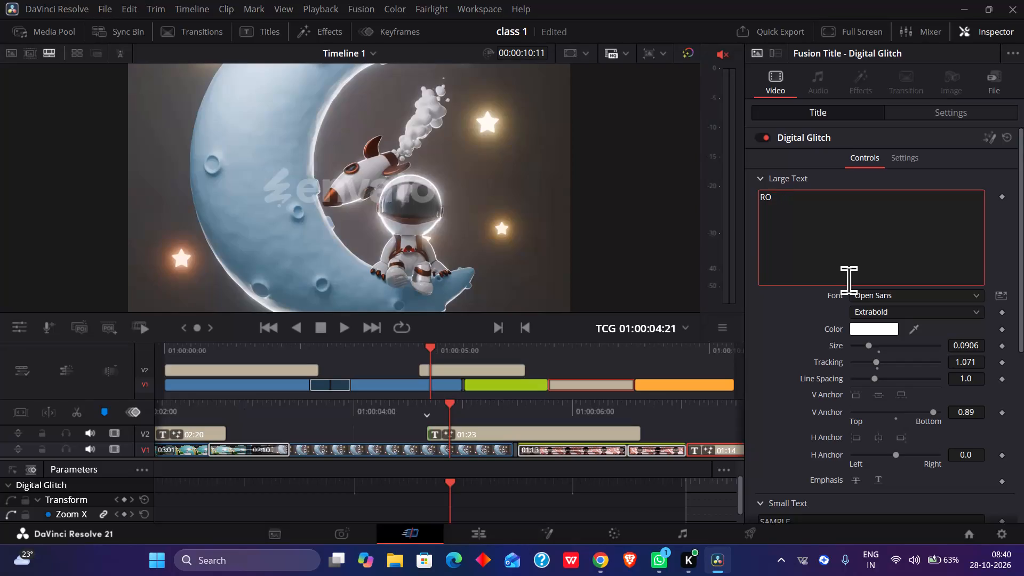
# Replace the Digital Glitch title's large text with "Dreamy Space".
pyautogui.press('BackSpace')
pyautogui.press('BackSpace')
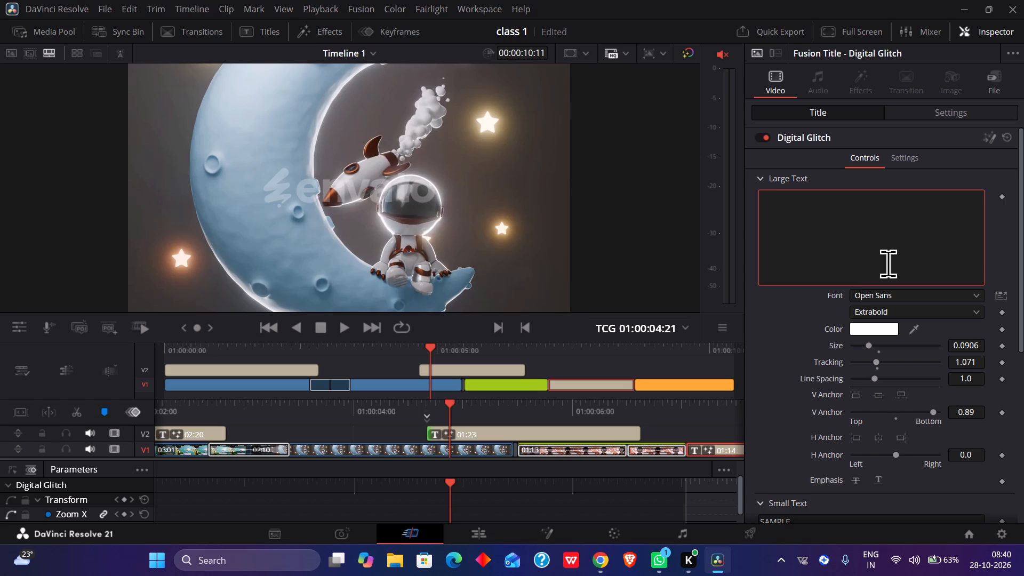
pyautogui.scroll(-4, 888, 275)
pyautogui.scroll(2, 888, 280)
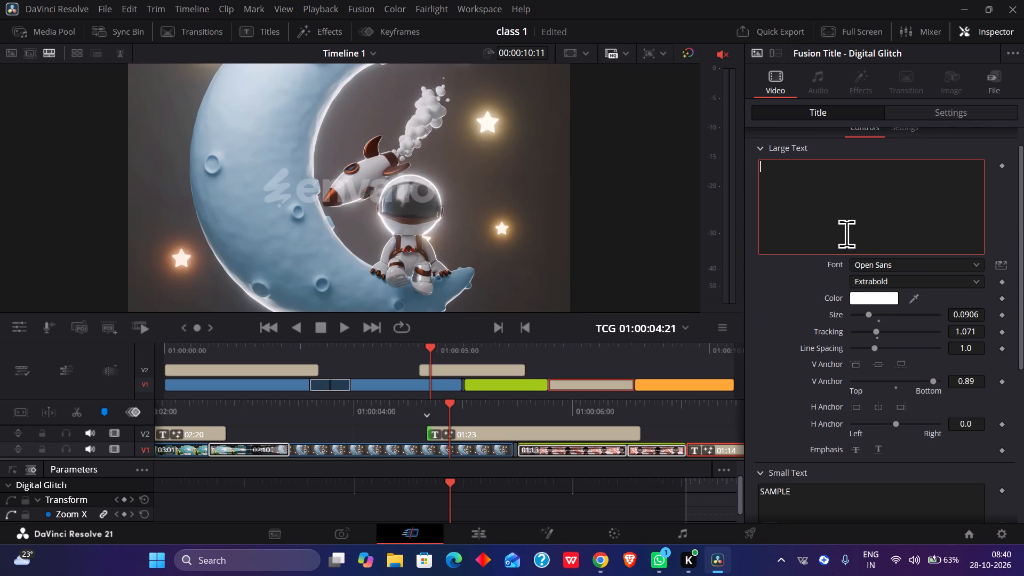
pyautogui.press('d')
pyautogui.write('re')
pyautogui.write('amy')
pyautogui.press('space')
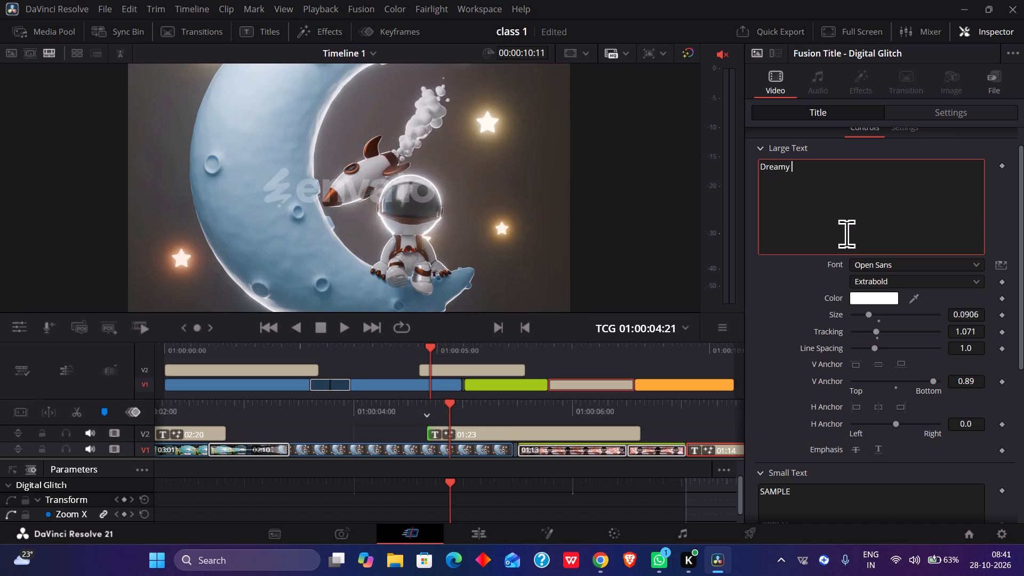
pyautogui.write('space')
pyautogui.press('Left')
pyautogui.press('Left')
pyautogui.press('Left')
pyautogui.press('Left')
pyautogui.press('BackSpace')
pyautogui.hotkey('shift', 's')
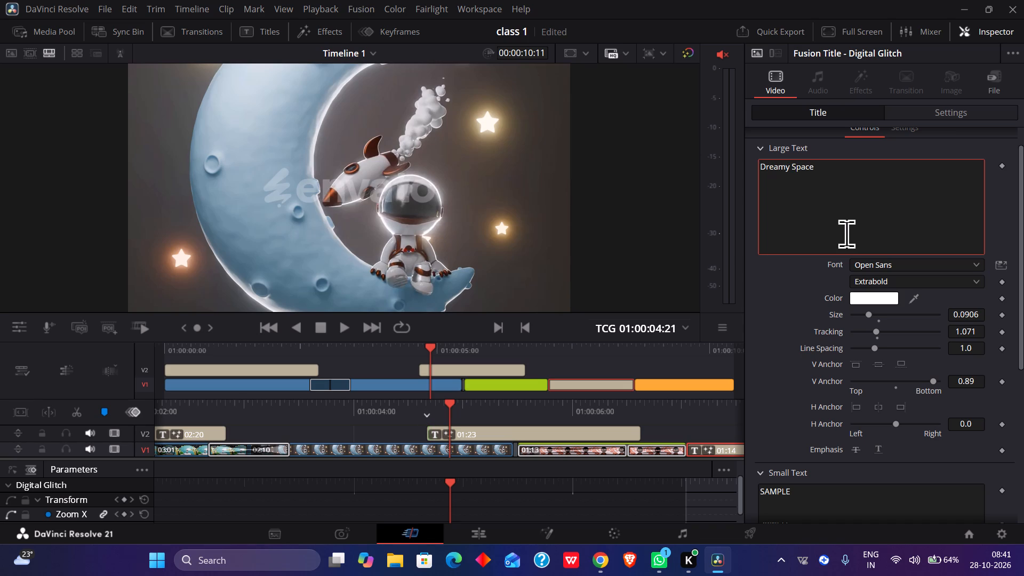
# Append "astronaut" after "Dreamy Space" in the Digital Glitch title's large text.
pyautogui.press('Right')
pyautogui.press('Right')
pyautogui.press('Right')
pyautogui.press('Right')
pyautogui.press('Right')
pyautogui.press('space')
pyautogui.hotkey('shift', 'a')
pyautogui.press('BackSpace')
pyautogui.press('a')
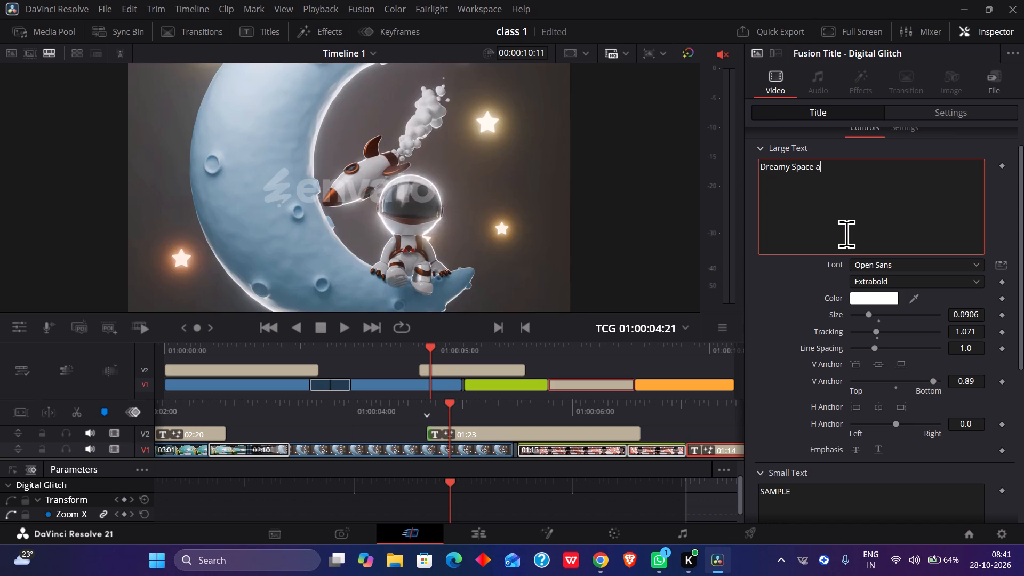
pyautogui.write('str')
pyautogui.write('on')
pyautogui.write('aut')
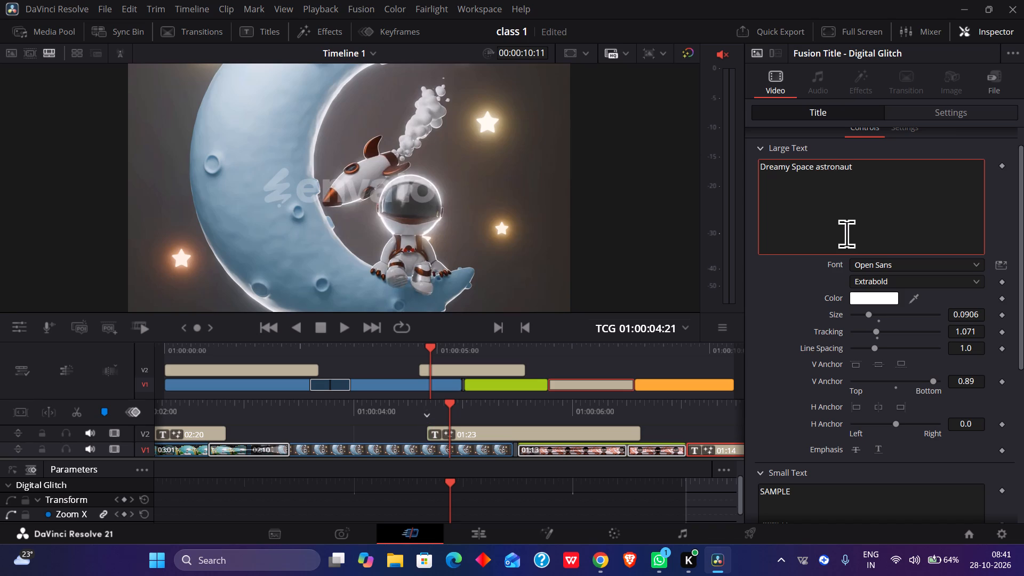
# Replace the "SAMPLE" placeholder in the Digital Glitch title's small text with "Animation".
pyautogui.scroll(-2, 854, 259)
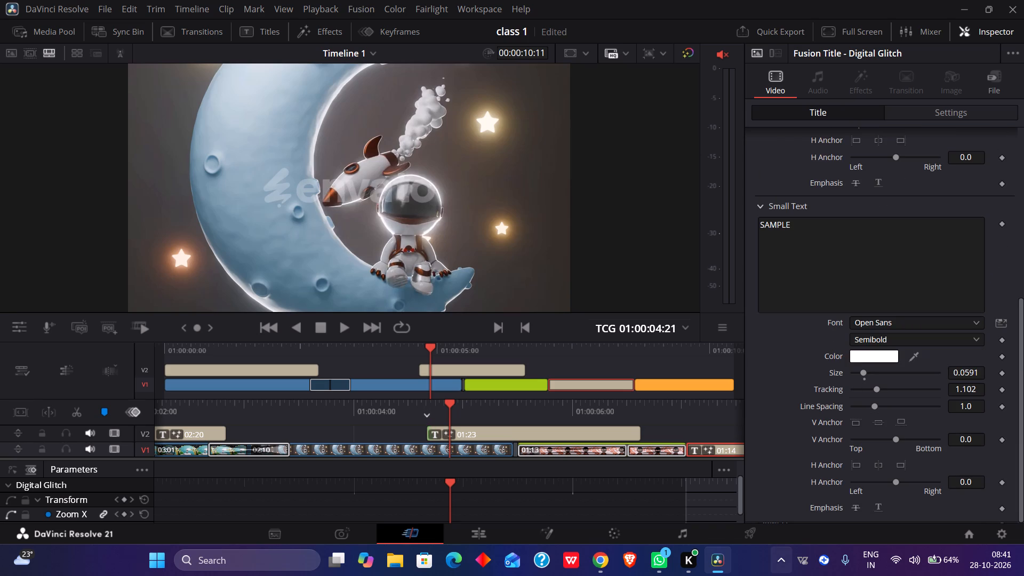
pyautogui.scroll(-7, 814, 433)
pyautogui.click(805, 233)
pyautogui.press('BackSpace')
pyautogui.press('BackSpace')
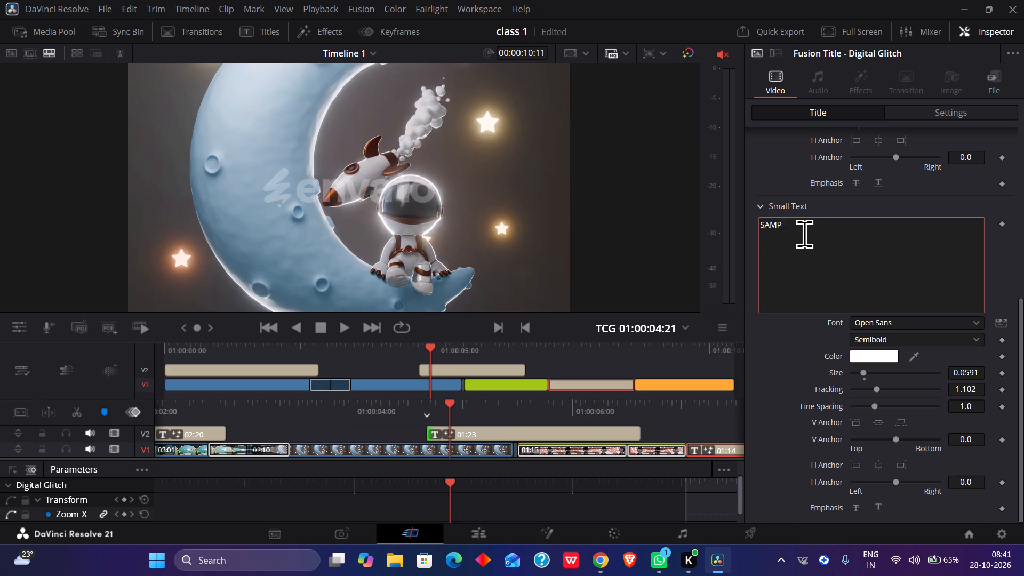
pyautogui.press('BackSpace')
pyautogui.press('BackSpace')
pyautogui.press('BackSpace')
pyautogui.press('BackSpace')
pyautogui.hotkey('shift', 'a')
pyautogui.write('nimatio')
pyautogui.press('n')
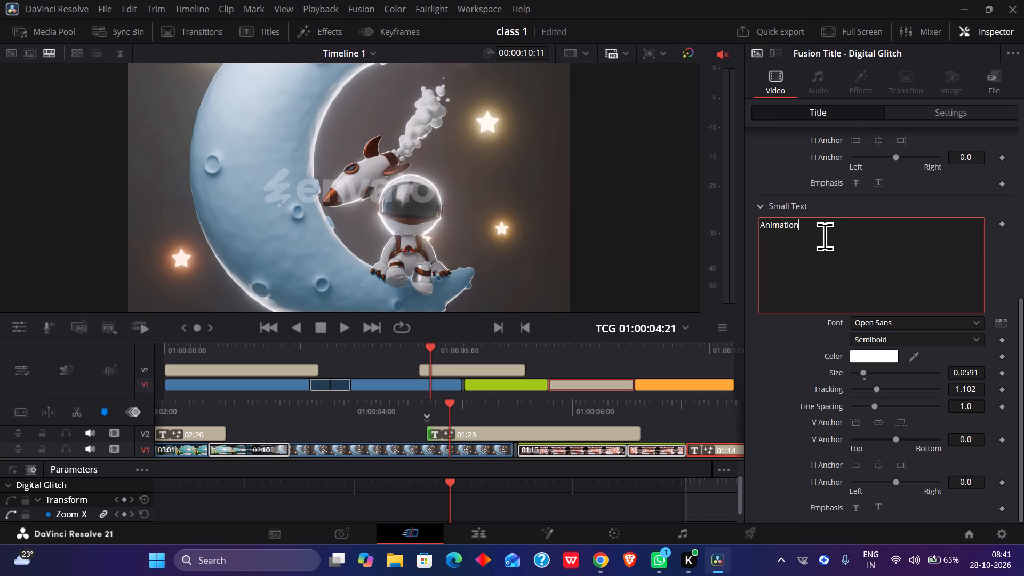
pyautogui.scroll(-5, 826, 238)
pyautogui.scroll(-2, 846, 300)
pyautogui.scroll(-3, 812, 373)
pyautogui.scroll(8, 819, 301)
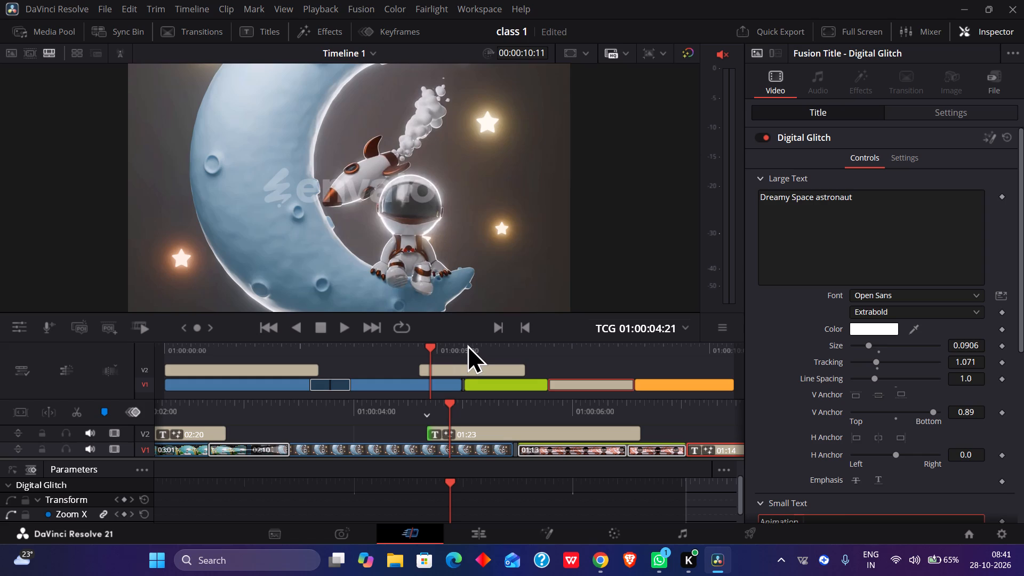
# Scrub the timeline through the Digital Glitch title to 01:00:08:04 to examine its animated text.
pyautogui.press('Right')
pyautogui.press('l')
pyautogui.moveTo(430, 347); pyautogui.dragTo(508, 350)
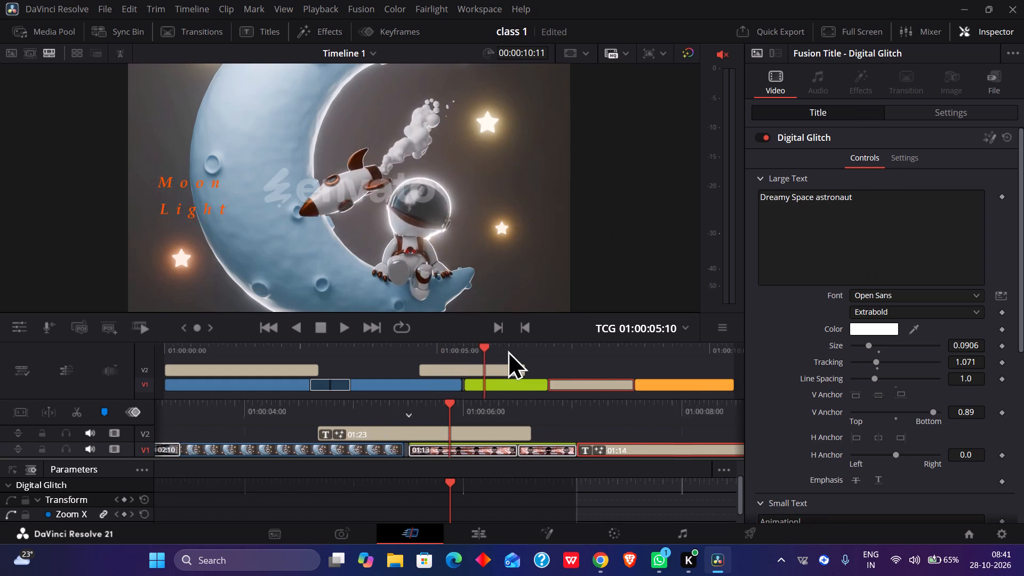
pyautogui.moveTo(508, 350); pyautogui.dragTo(567, 357)
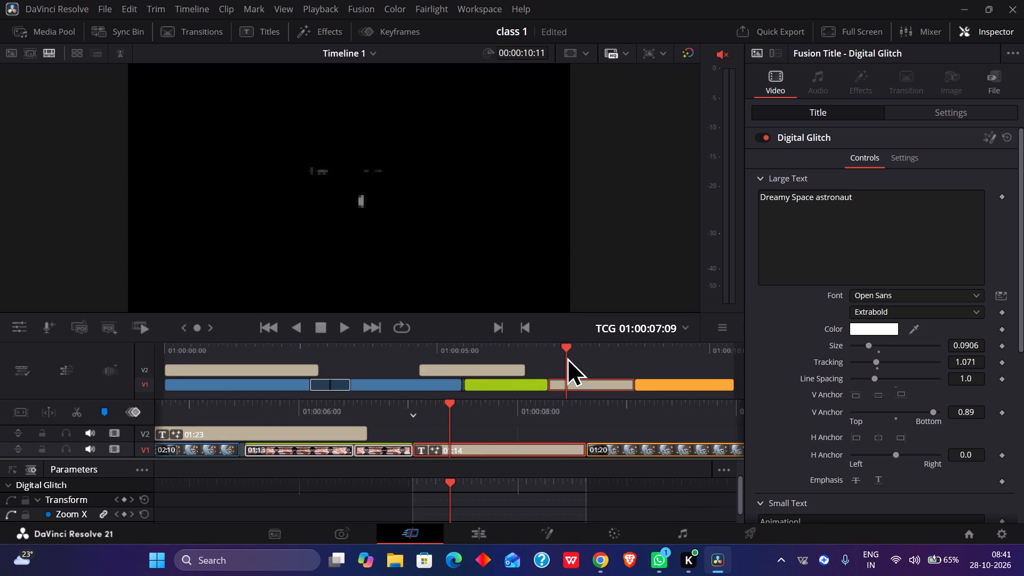
pyautogui.moveTo(567, 357); pyautogui.dragTo(557, 361)
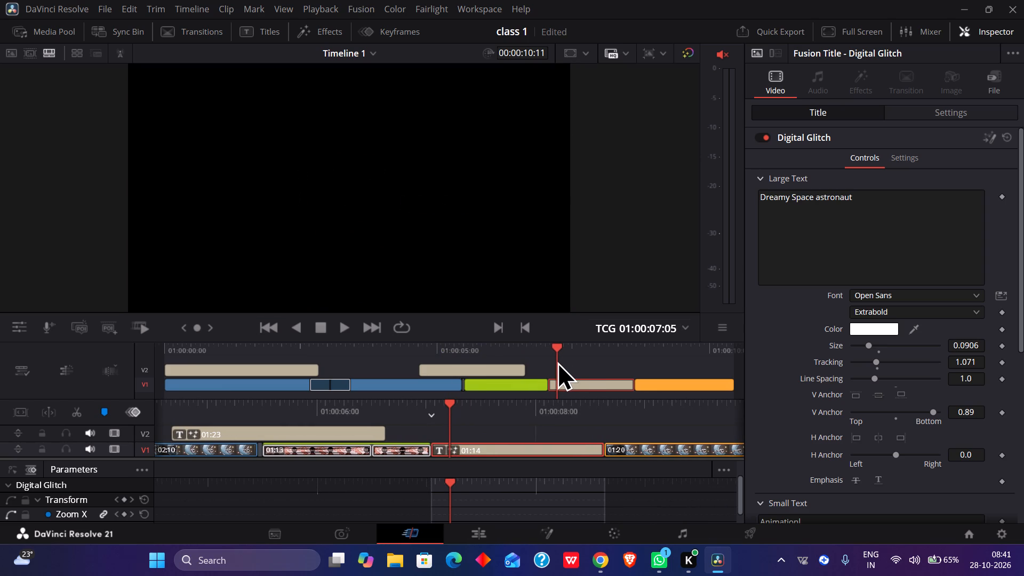
pyautogui.moveTo(557, 361); pyautogui.dragTo(580, 358)
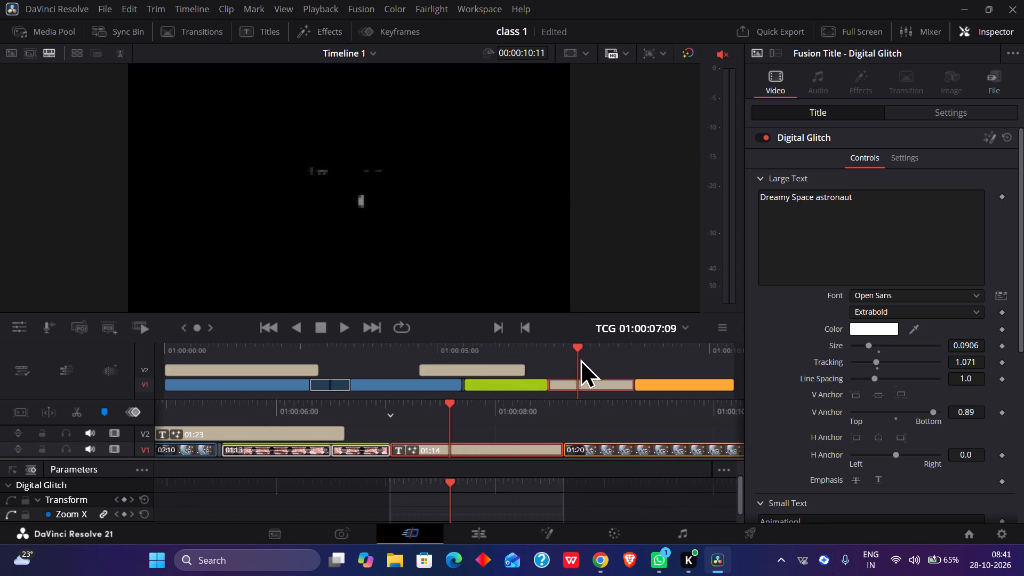
pyautogui.moveTo(580, 358); pyautogui.dragTo(596, 358)
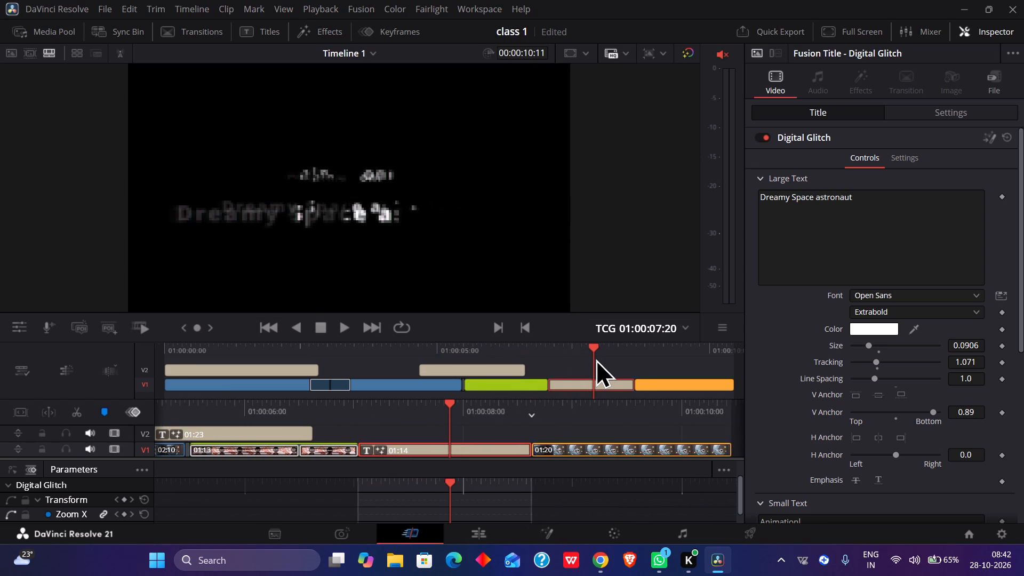
pyautogui.moveTo(596, 358); pyautogui.dragTo(607, 358)
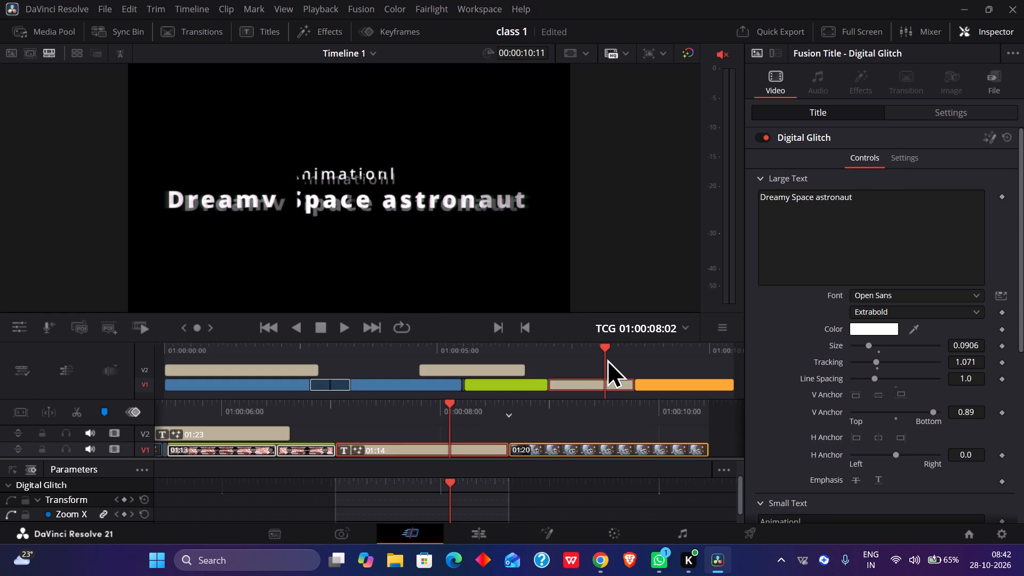
pyautogui.moveTo(607, 358); pyautogui.dragTo(608, 358)
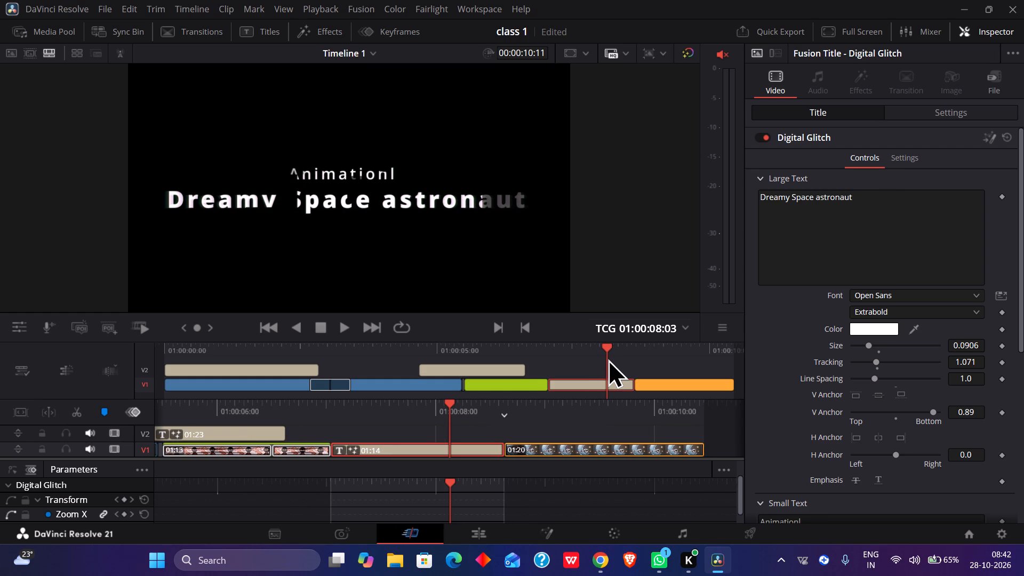
pyautogui.moveTo(608, 358); pyautogui.dragTo(611, 358)
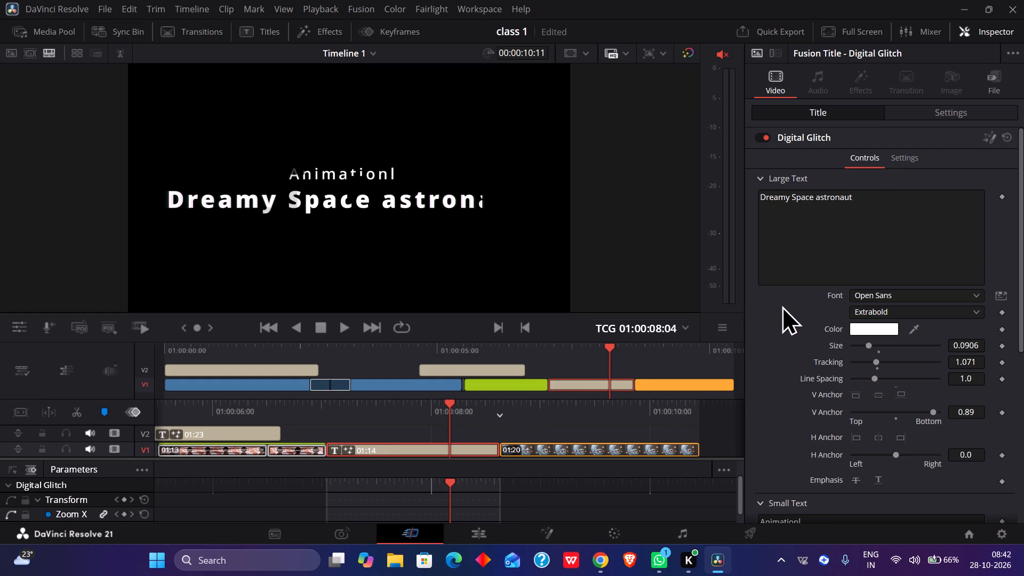
# Remove the stray trailing "l" from the Digital Glitch title's small text so it reads "Animation".
pyautogui.scroll(-1, 785, 302)
pyautogui.click(826, 374)
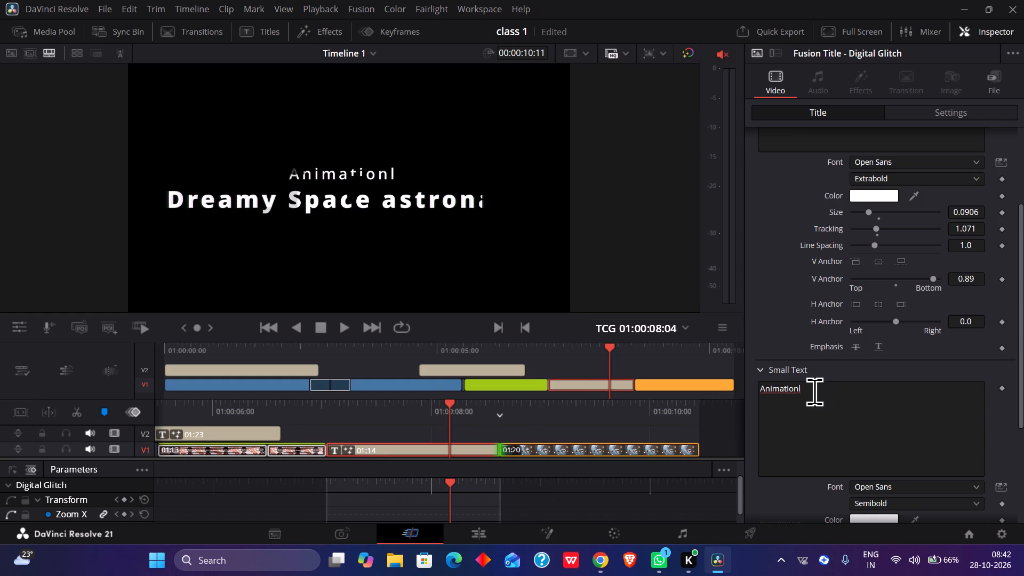
pyautogui.click(814, 391)
pyautogui.press('BackSpace')
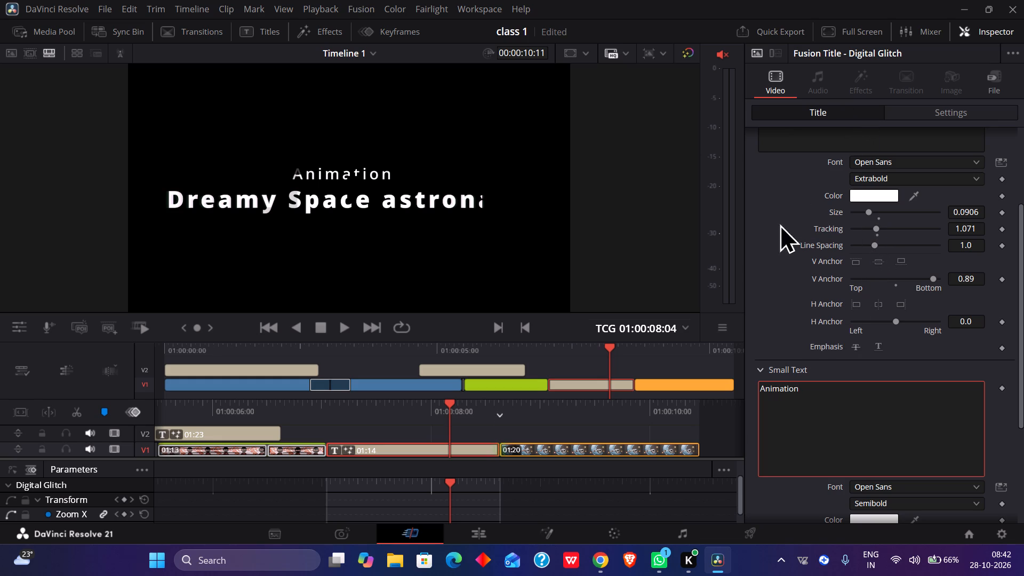
# Adjust the line spacing of the Digital Glitch title's large text, trying 0.976 and 1.26 before lowering it again.
pyautogui.click(877, 239)
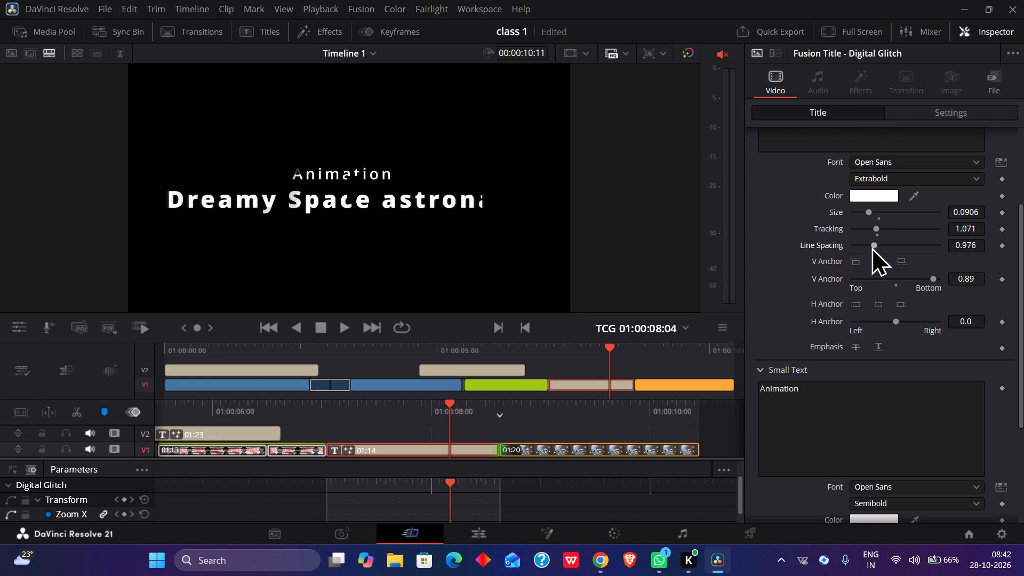
pyautogui.moveTo(875, 243); pyautogui.dragTo(881, 242)
pyautogui.moveTo(881, 242); pyautogui.dragTo(868, 247)
pyautogui.scroll(-1, 868, 247)
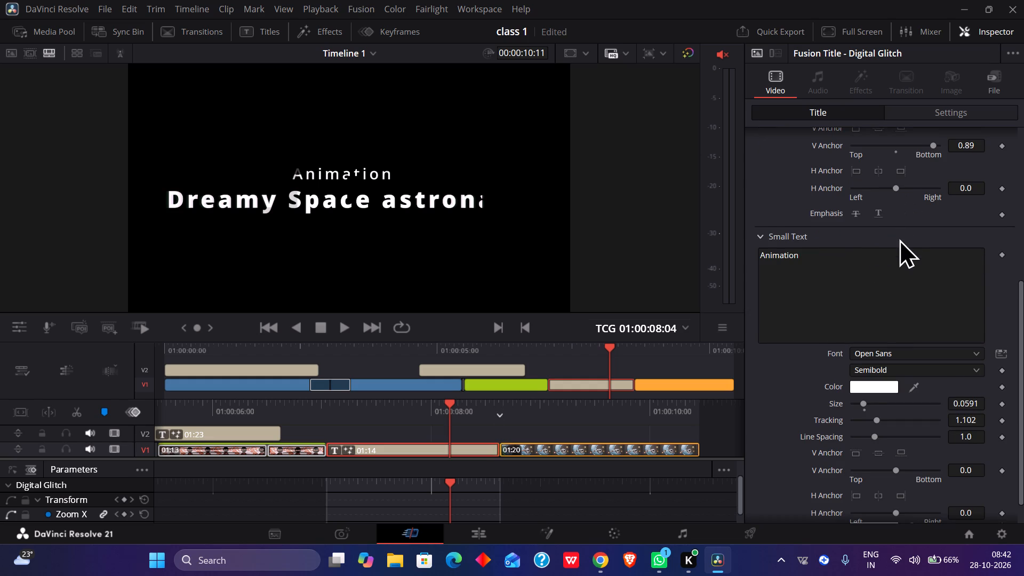
pyautogui.scroll(-1, 899, 238)
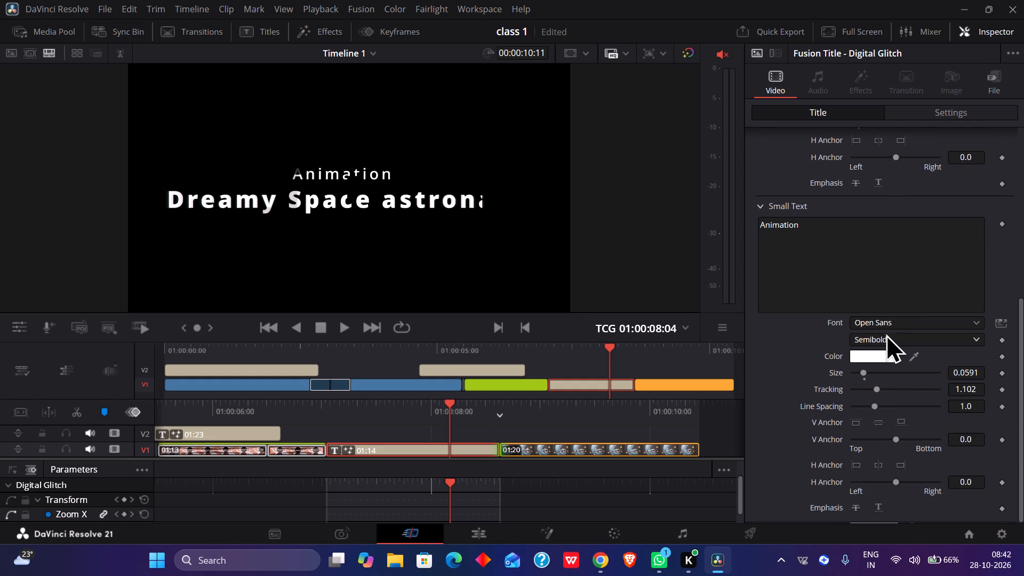
# Return the playhead to the start of Timeline 1 and play the whole sequence through to review the edit.
pyautogui.scroll(-2, 887, 331)
pyautogui.moveTo(605, 346); pyautogui.dragTo(420, 393)
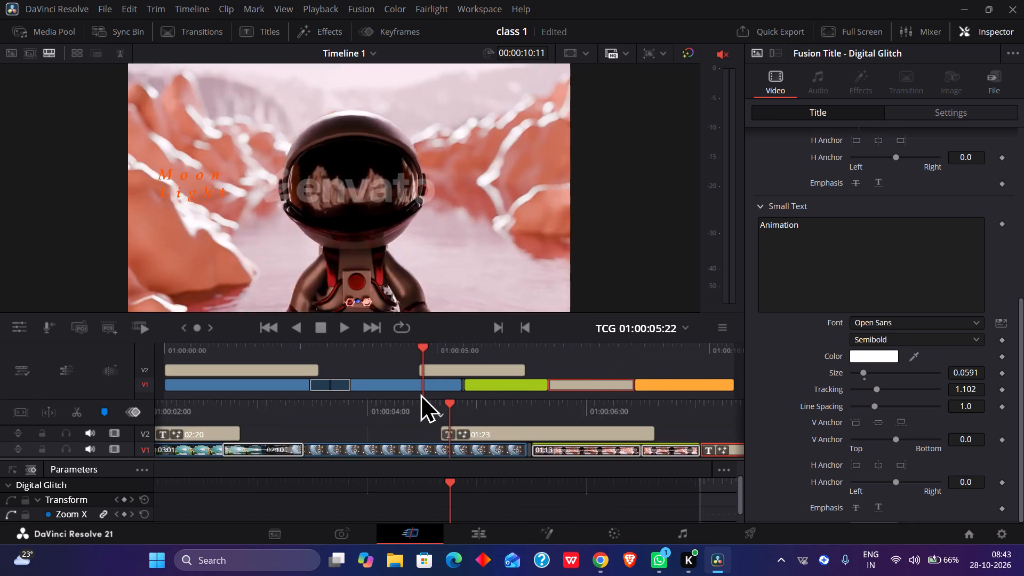
pyautogui.moveTo(420, 393); pyautogui.dragTo(0, 575)
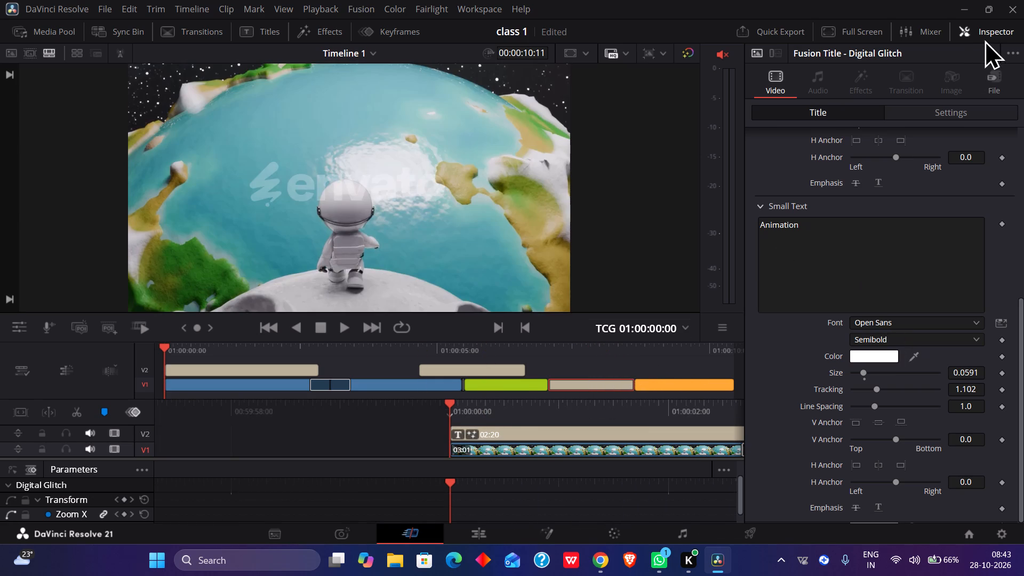
pyautogui.click(993, 27)
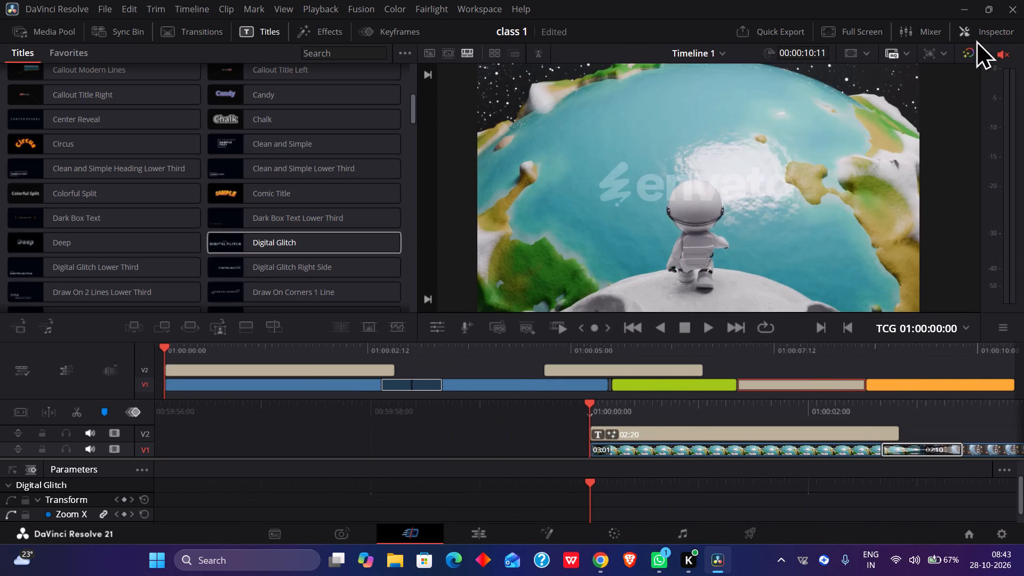
pyautogui.click(44, 34)
pyautogui.press('Right')
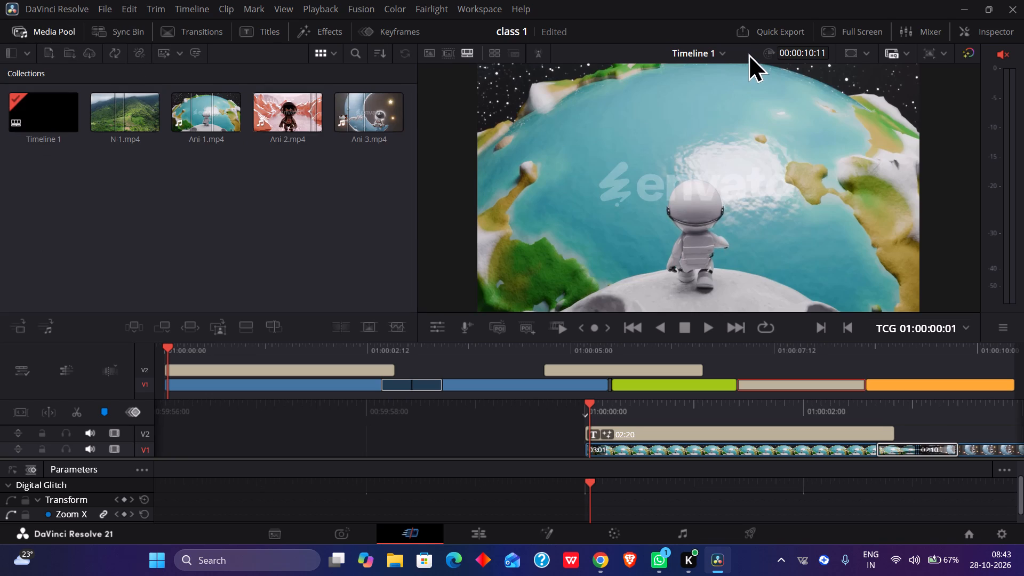
pyautogui.press('l')
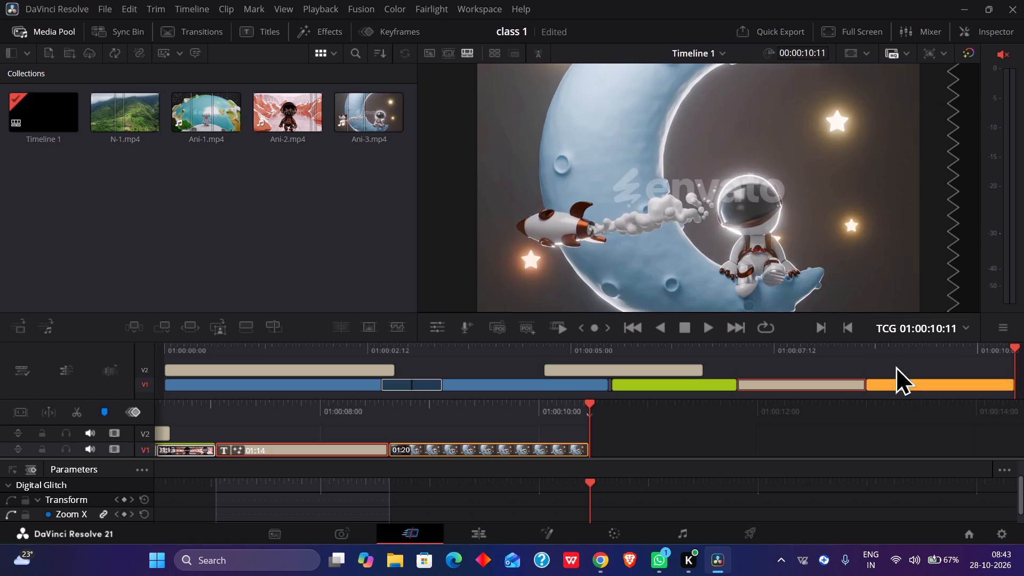
# Roll the cut between the Digital Glitch title and the final Ani-3.mp4 clip earlier, making them 01:09 and 02:01 long.
pyautogui.click(908, 378)
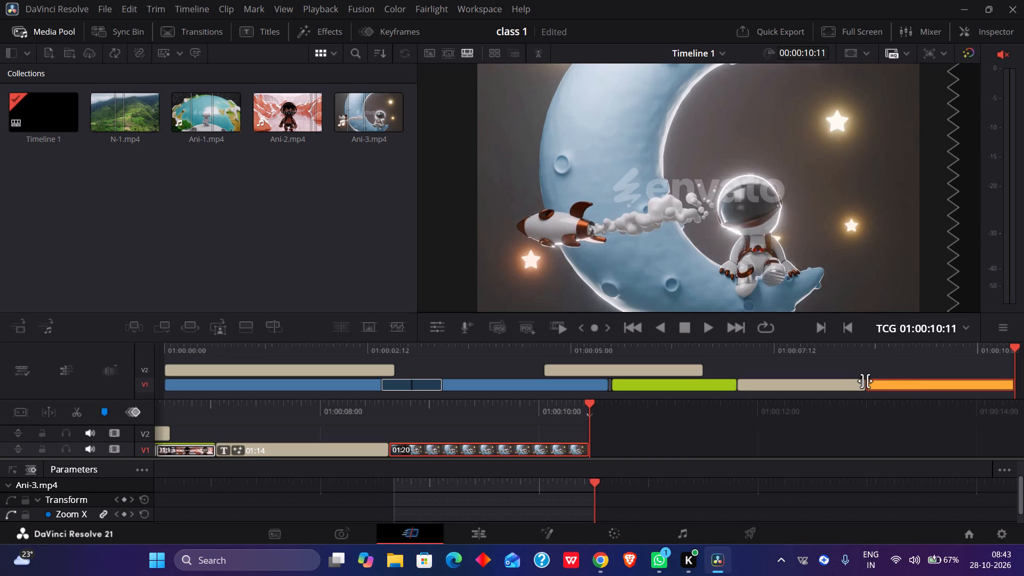
pyautogui.moveTo(873, 387); pyautogui.dragTo(869, 388)
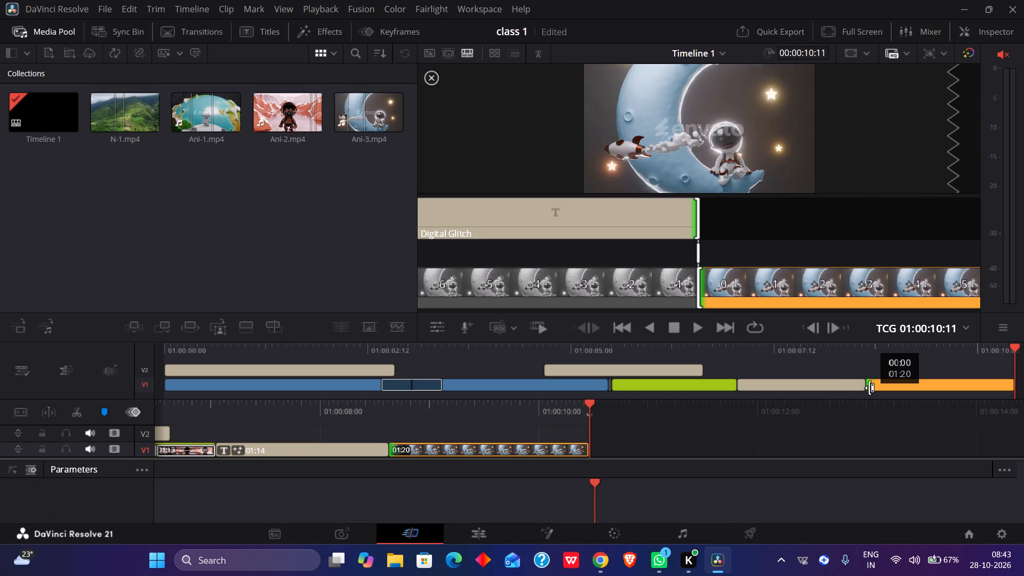
pyautogui.moveTo(869, 388); pyautogui.dragTo(853, 391)
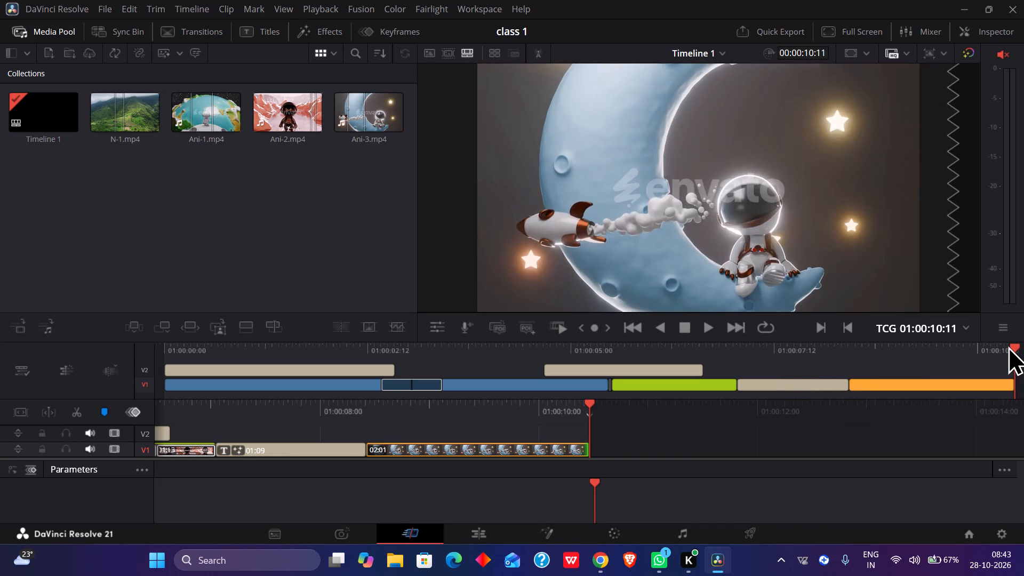
# Scrub through the Digital Glitch title and the last clip to examine the new cut, ending back at the timeline's start.
pyautogui.moveTo(1013, 346); pyautogui.dragTo(823, 414)
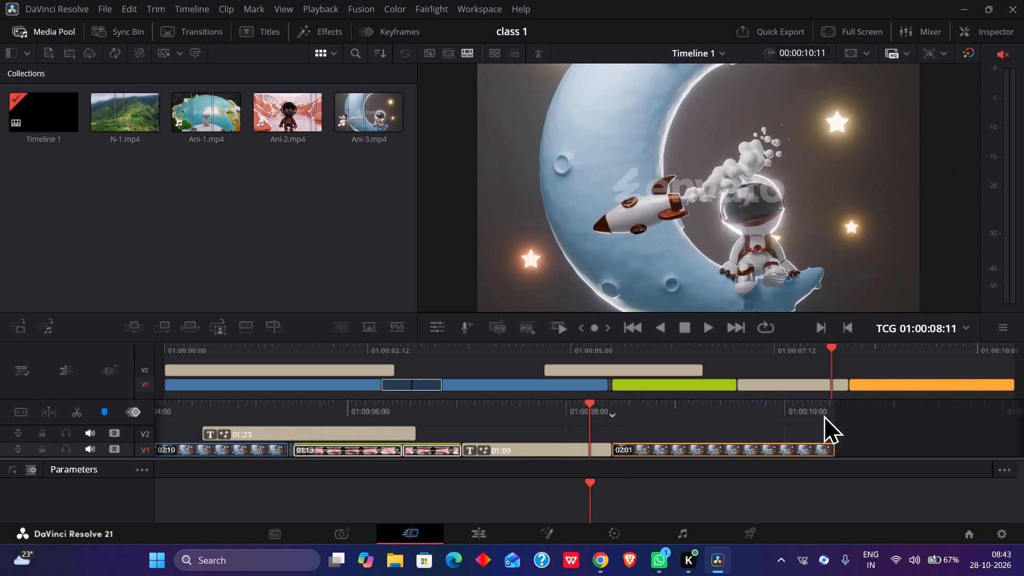
pyautogui.moveTo(823, 414); pyautogui.dragTo(744, 430)
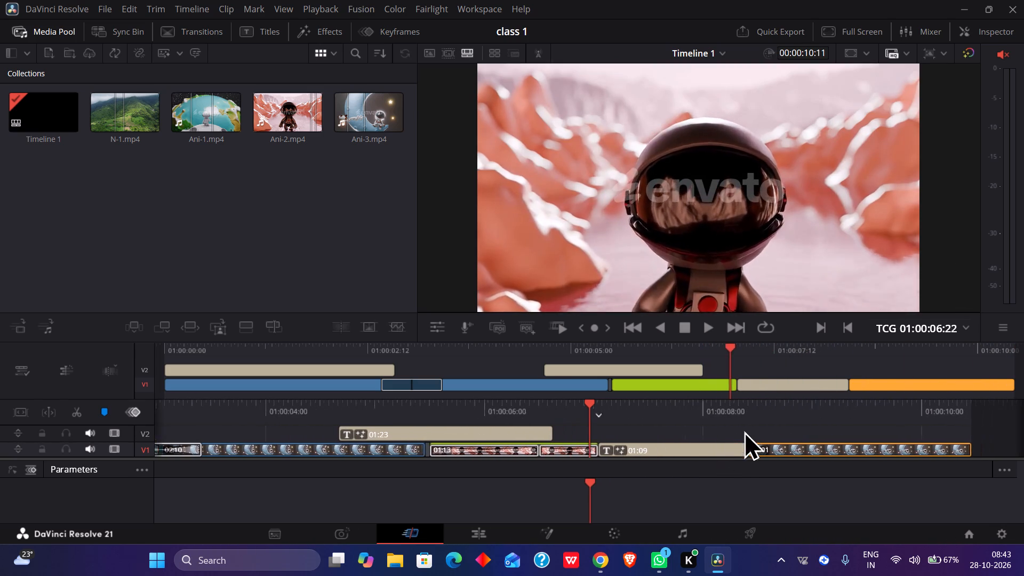
pyautogui.moveTo(744, 430); pyautogui.dragTo(823, 407)
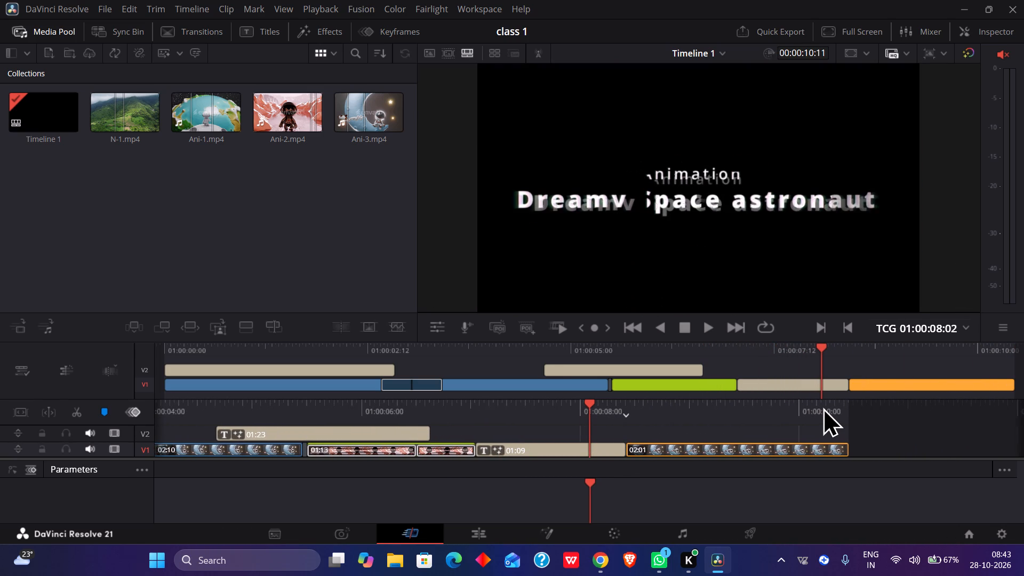
pyautogui.moveTo(823, 407); pyautogui.dragTo(825, 405)
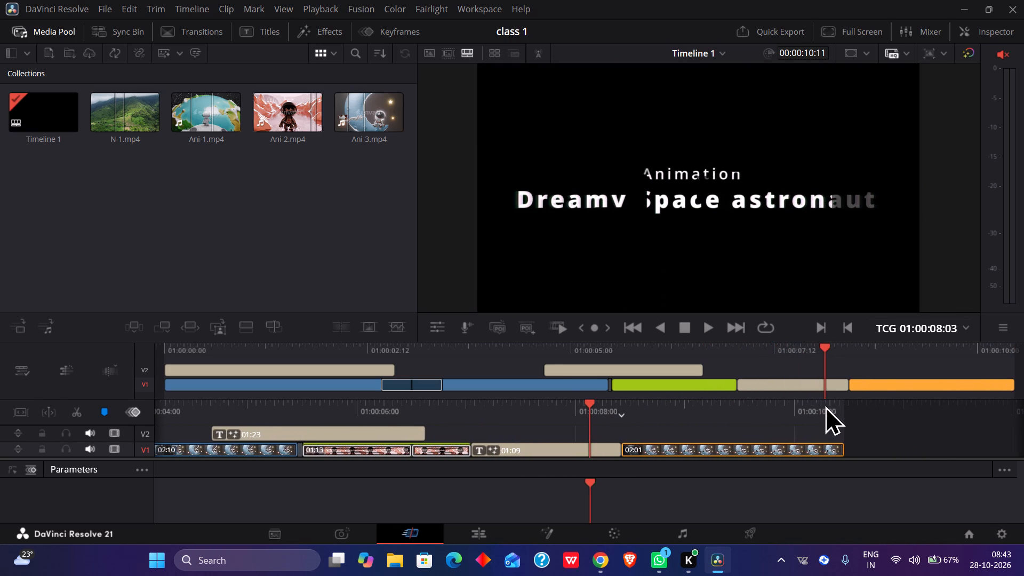
pyautogui.moveTo(825, 405); pyautogui.dragTo(831, 401)
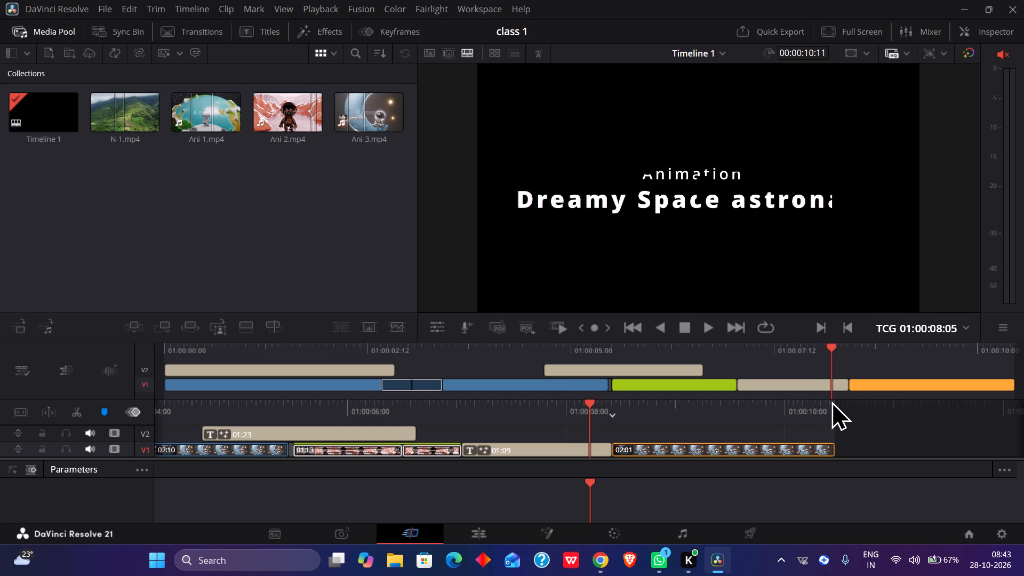
pyautogui.moveTo(831, 401); pyautogui.dragTo(839, 396)
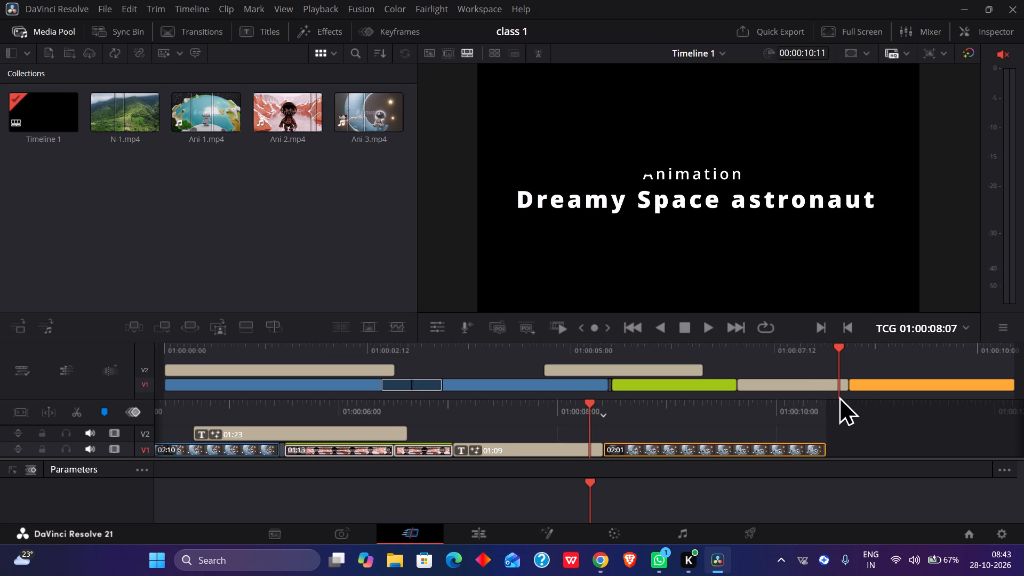
pyautogui.moveTo(839, 396); pyautogui.dragTo(836, 393)
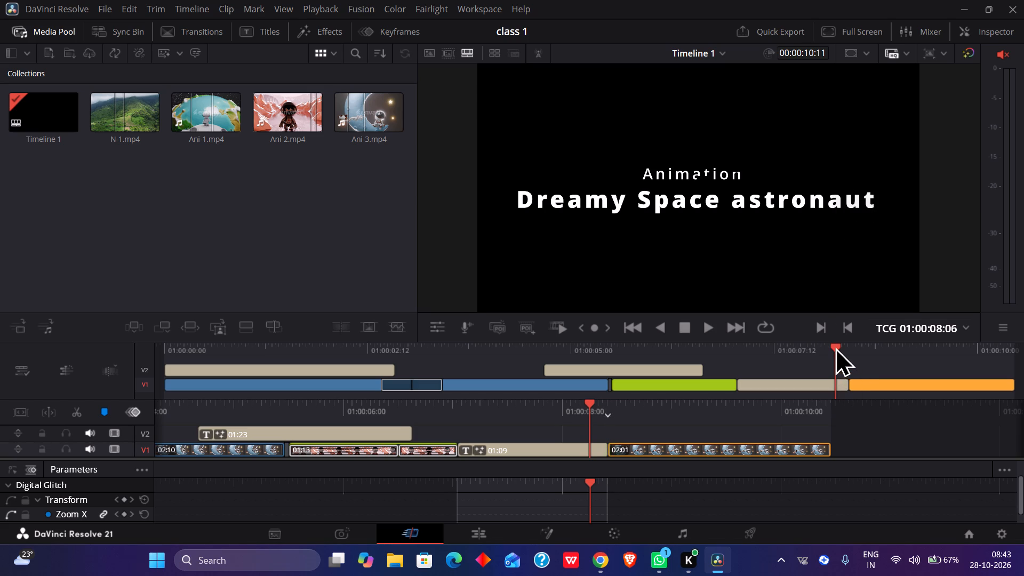
pyautogui.moveTo(835, 347); pyautogui.dragTo(954, 355)
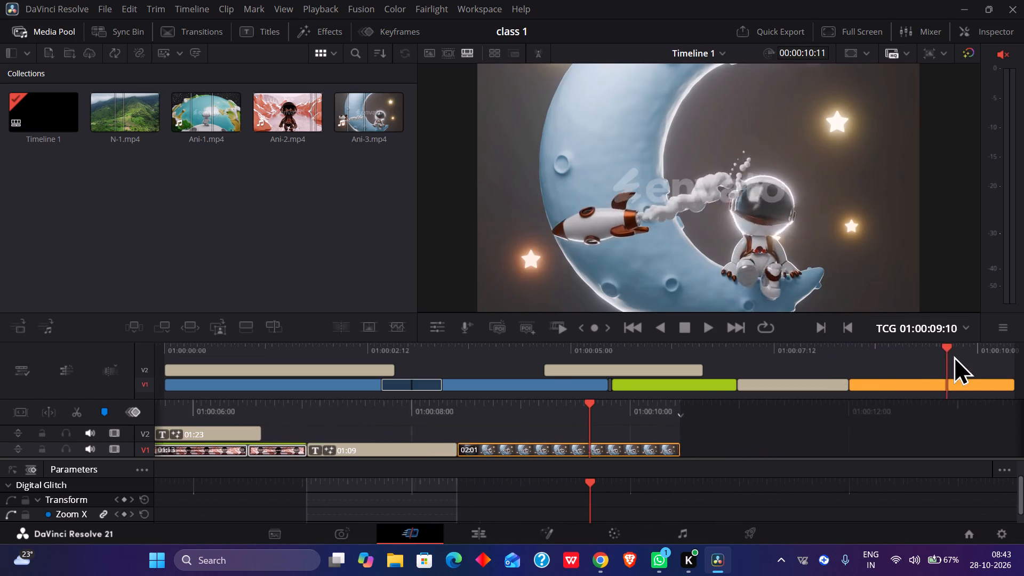
pyautogui.moveTo(954, 355); pyautogui.dragTo(992, 332)
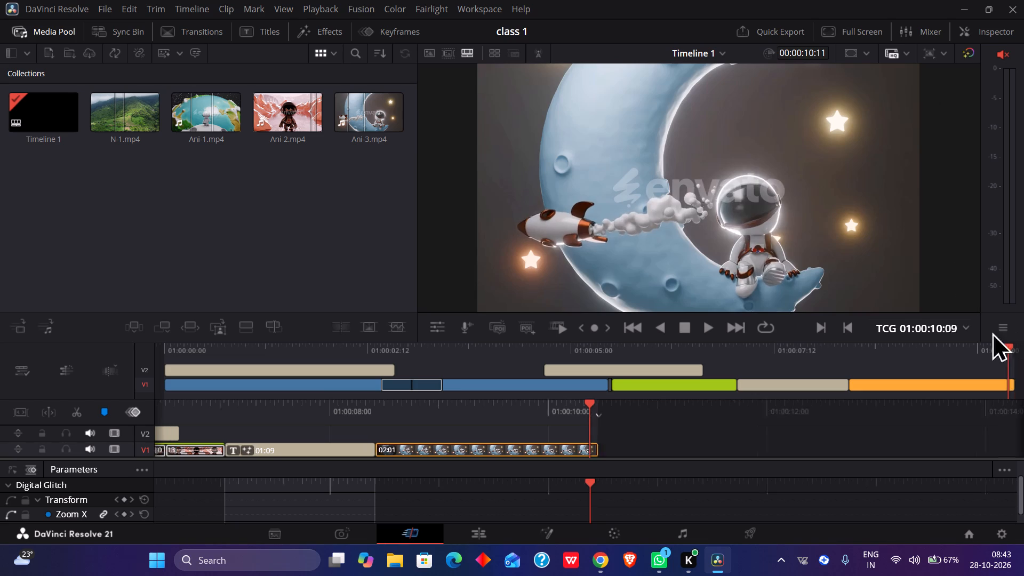
pyautogui.moveTo(992, 332); pyautogui.dragTo(106, 508)
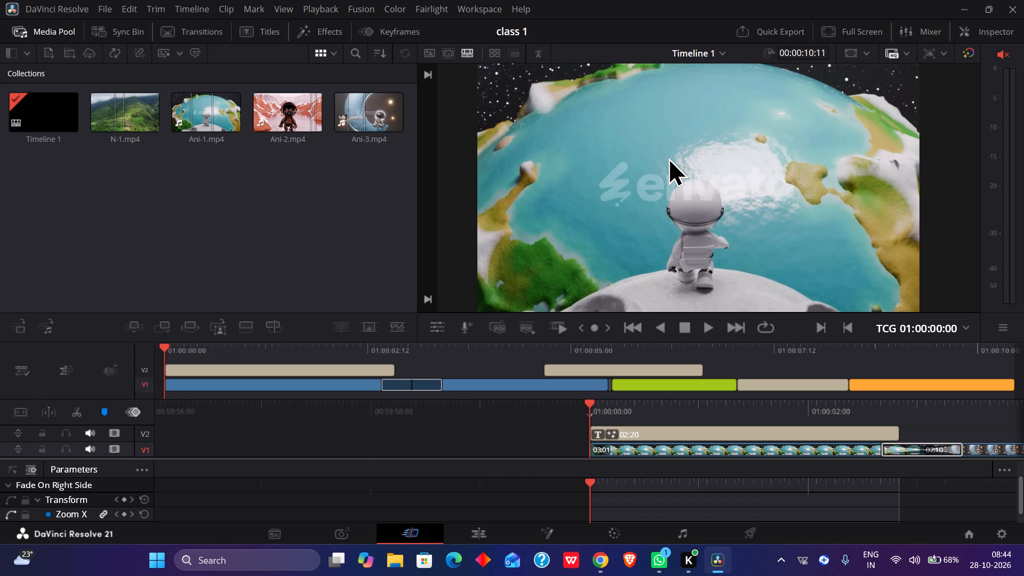
# Browse the video effects and apply the Krokodove Spherize effect to the first clip on V1.
pyautogui.click(321, 27)
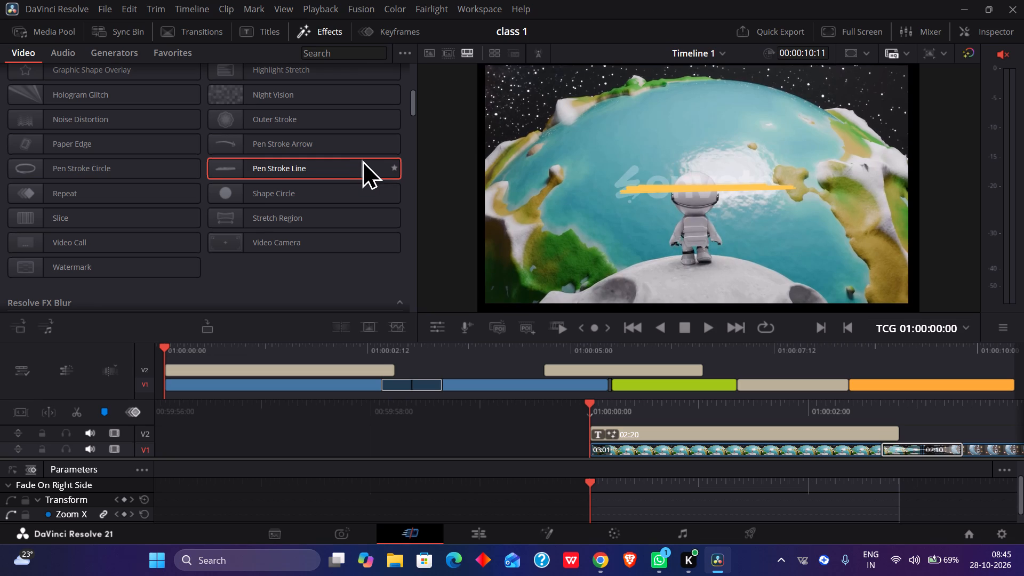
pyautogui.scroll(-3, 305, 183)
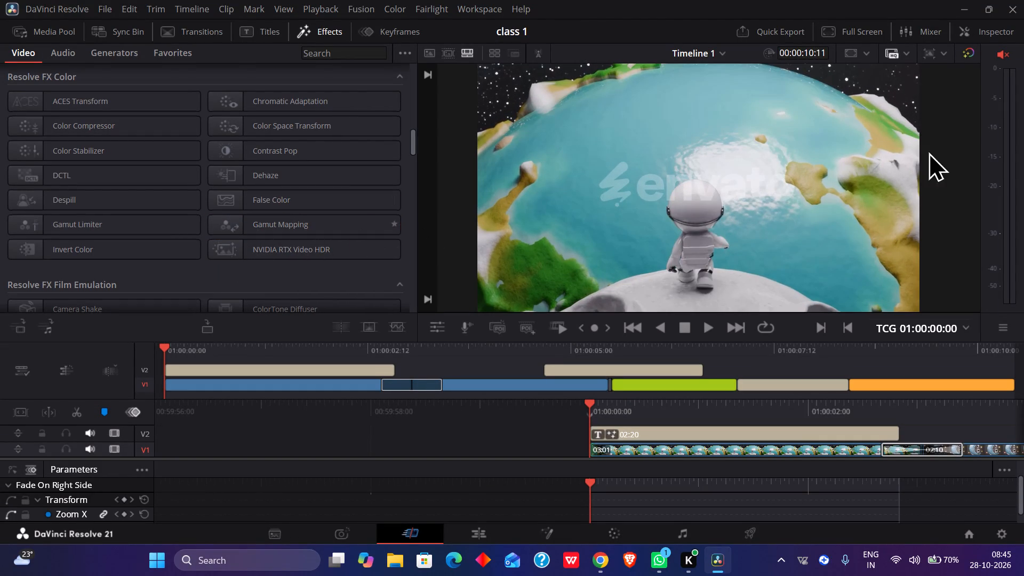
pyautogui.scroll(-4, 249, 239)
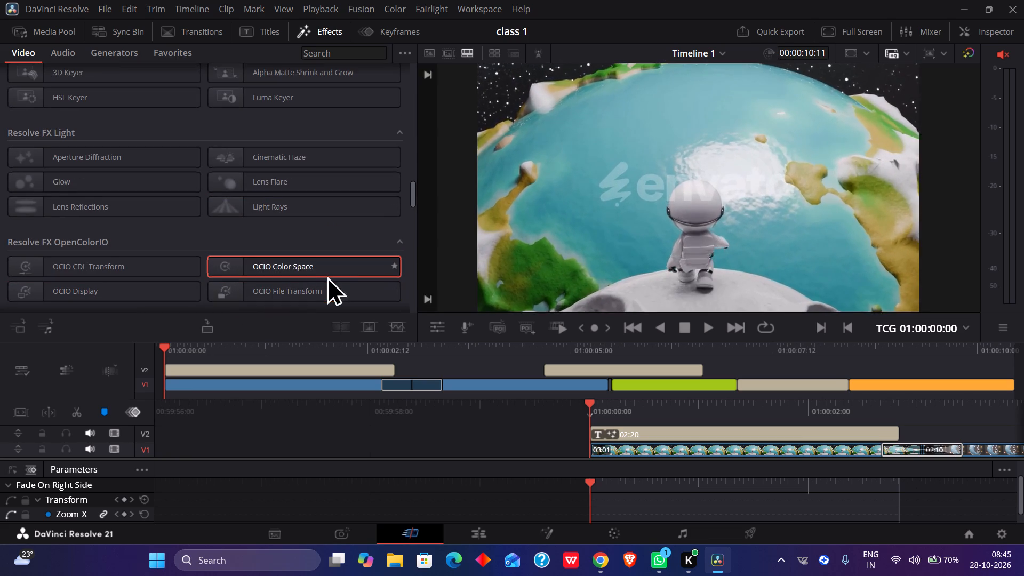
pyautogui.scroll(-2, 342, 210)
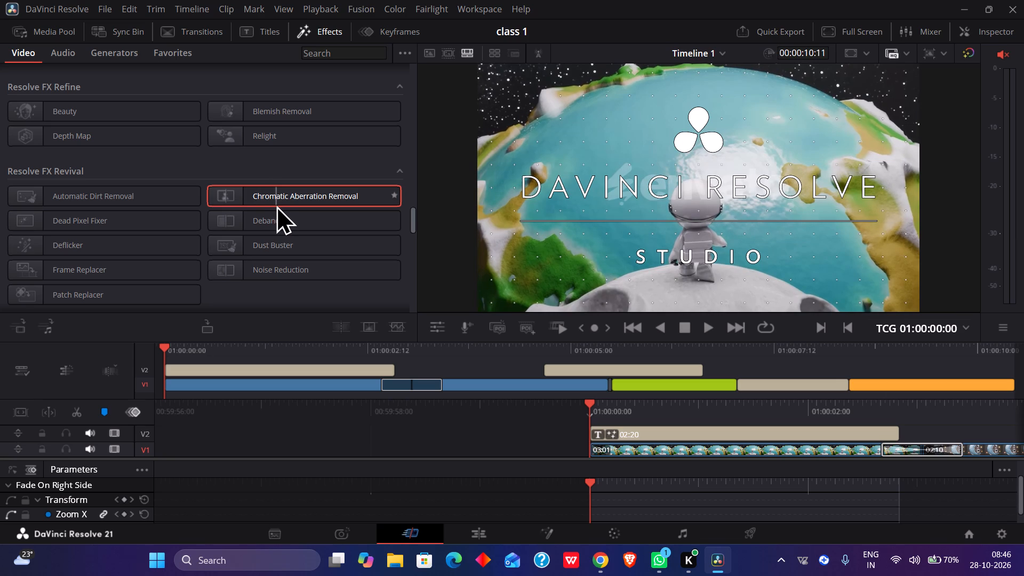
pyautogui.scroll(-1, 275, 207)
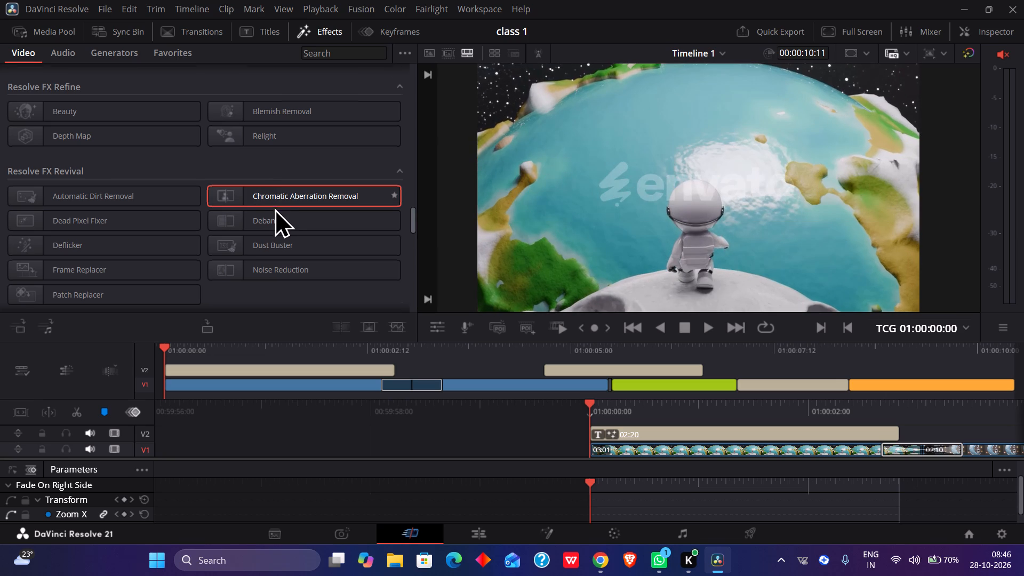
pyautogui.scroll(-2, 275, 208)
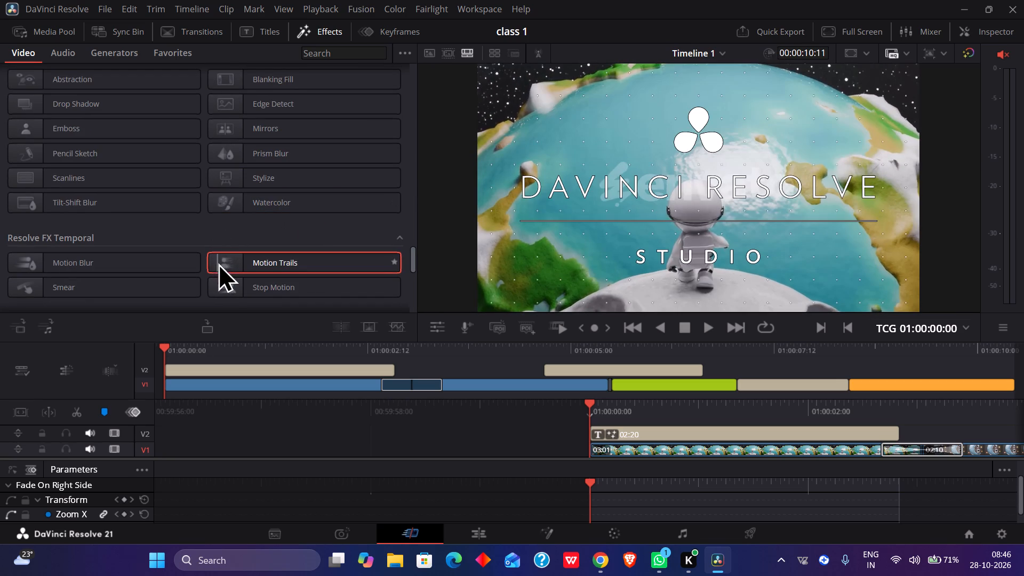
pyautogui.scroll(-4, 257, 233)
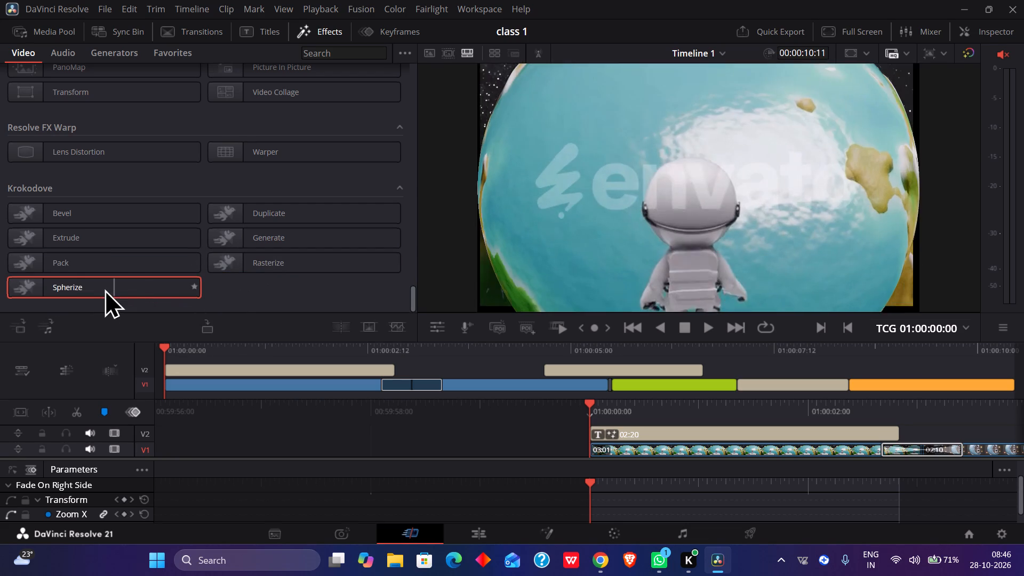
pyautogui.moveTo(54, 285); pyautogui.dragTo(177, 389)
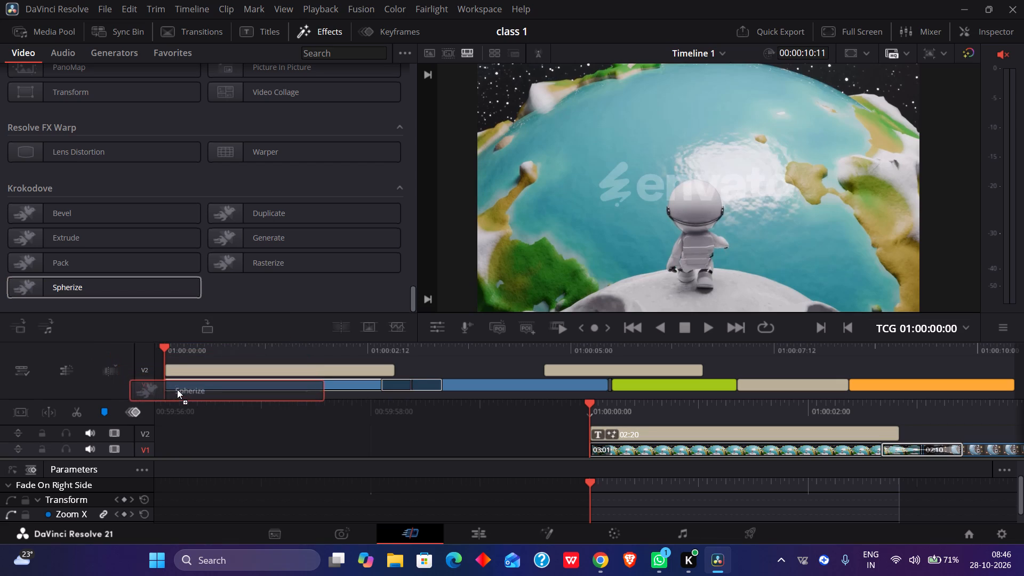
pyautogui.moveTo(177, 389); pyautogui.dragTo(179, 385)
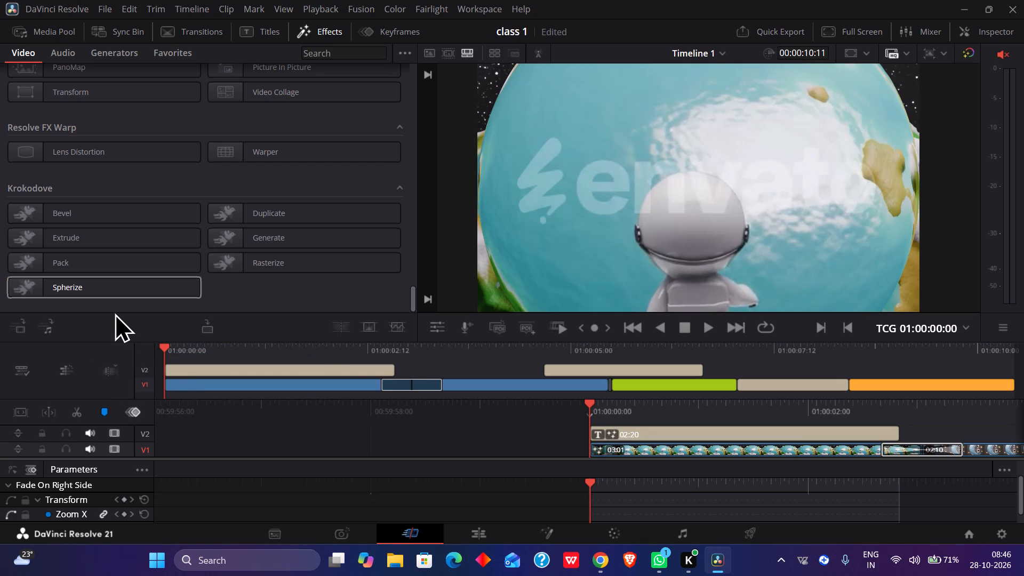
pyautogui.doubleClick(111, 284)
pyautogui.click(111, 284)
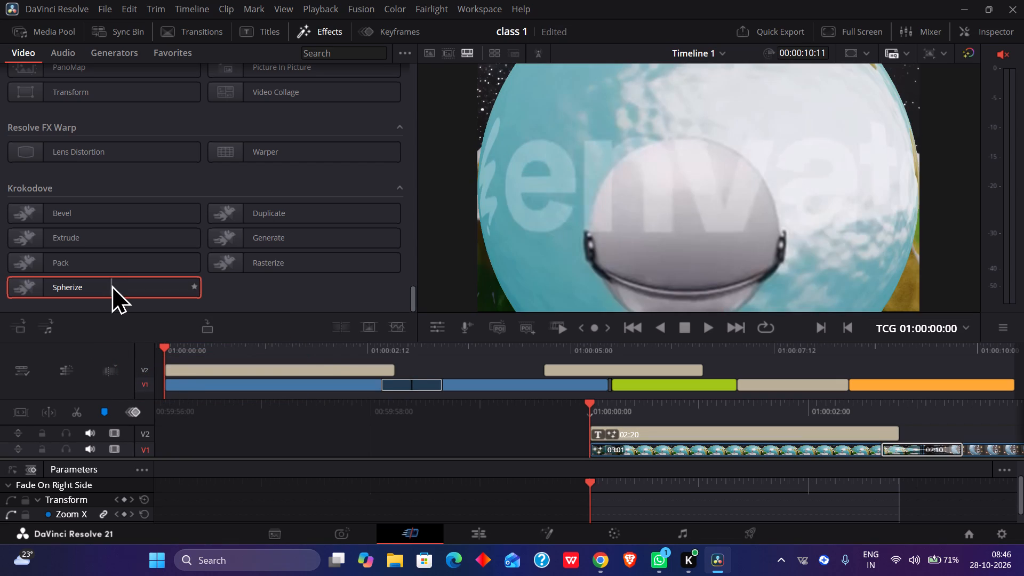
pyautogui.click(111, 284)
pyautogui.doubleClick(111, 284)
pyautogui.doubleClick(111, 284)
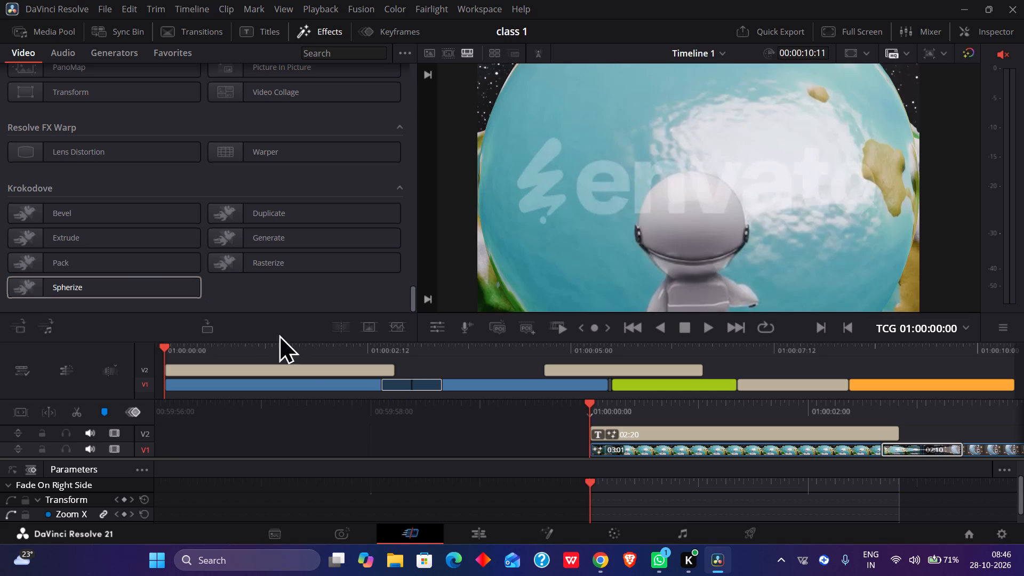
# Play the timeline from the start, and scrub back through the spherized first clip and its following transition to examine them.
pyautogui.click(702, 325)
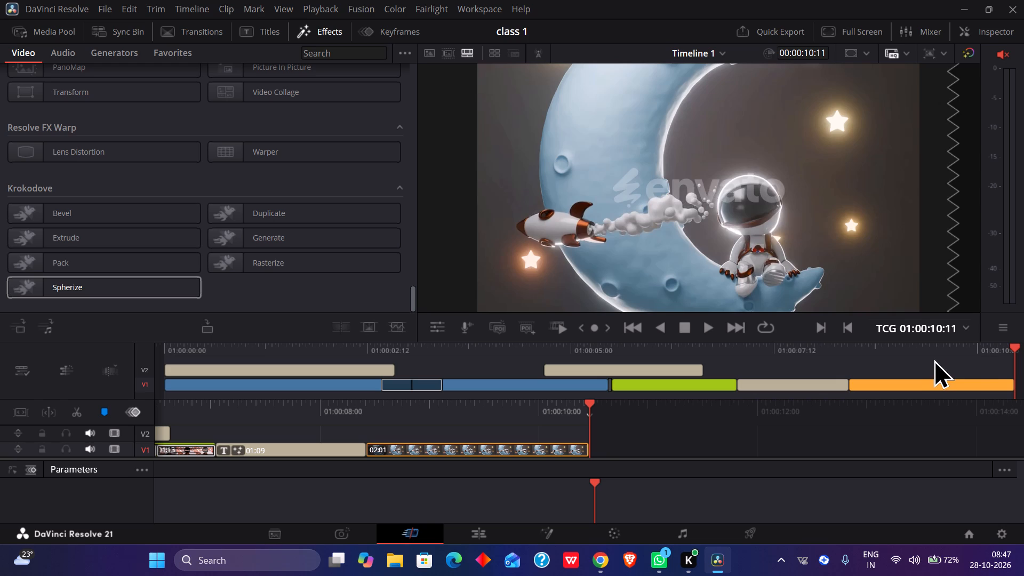
pyautogui.moveTo(1012, 344); pyautogui.dragTo(536, 389)
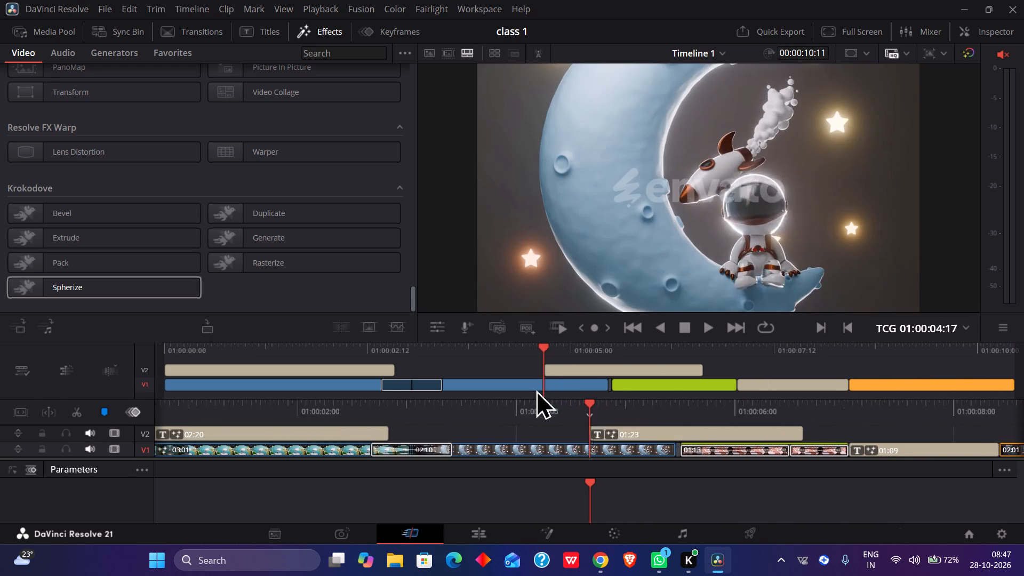
pyautogui.moveTo(536, 389); pyautogui.dragTo(375, 413)
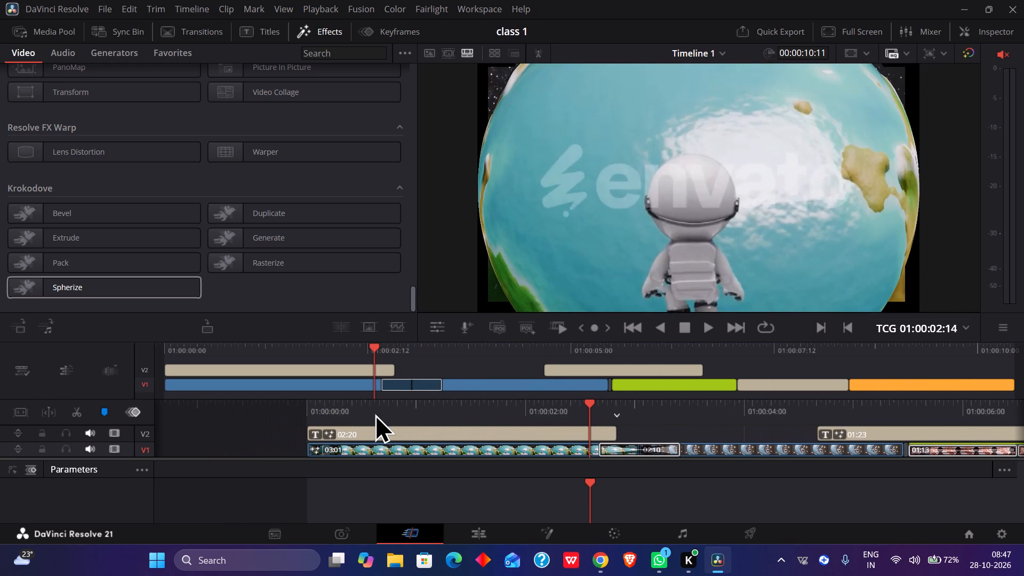
pyautogui.moveTo(375, 413); pyautogui.dragTo(407, 415)
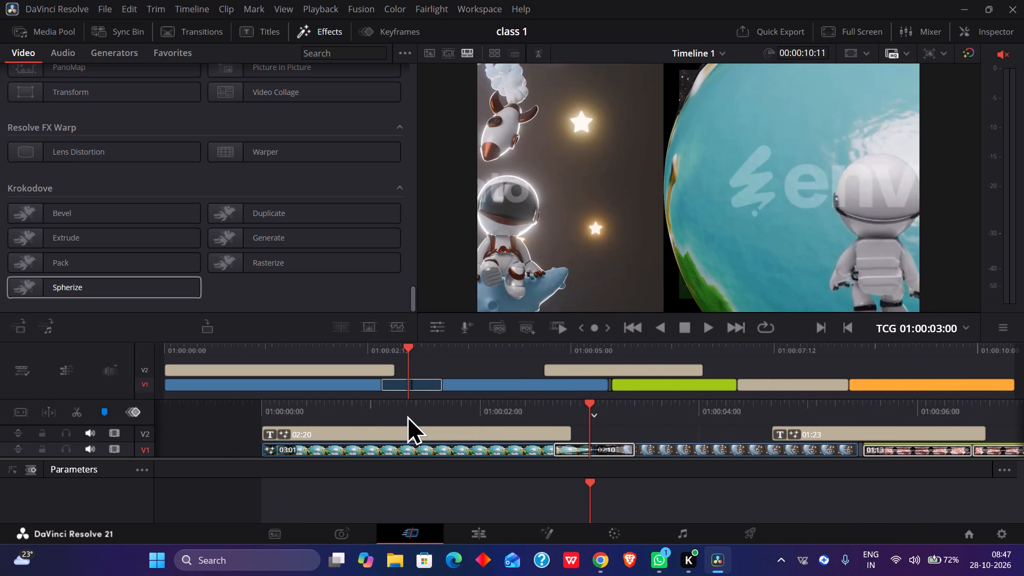
pyautogui.moveTo(407, 415); pyautogui.dragTo(412, 412)
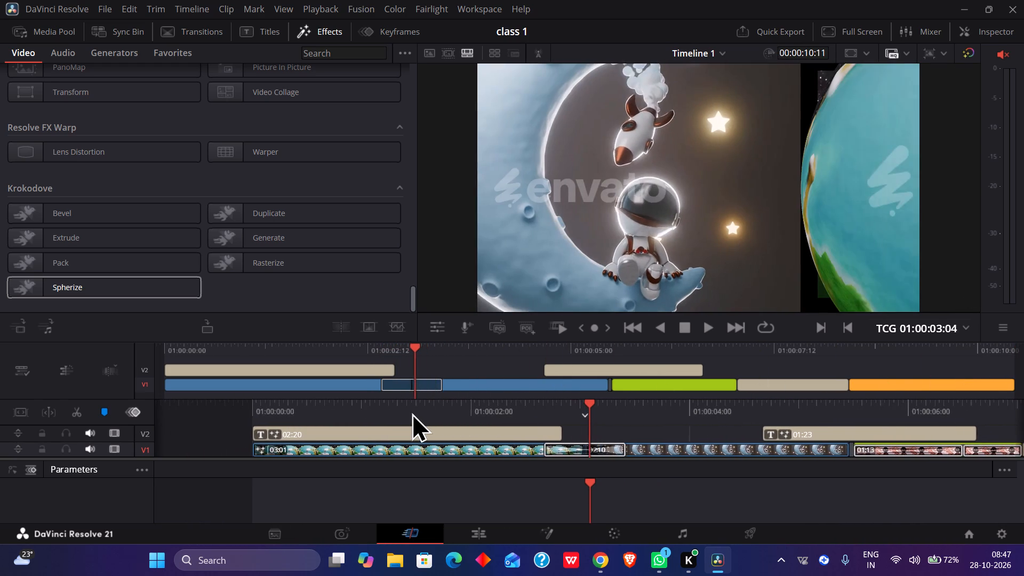
# Delete the spherized first clip from the start of V1, leaving its gap in place.
pyautogui.moveTo(412, 412); pyautogui.dragTo(310, 423)
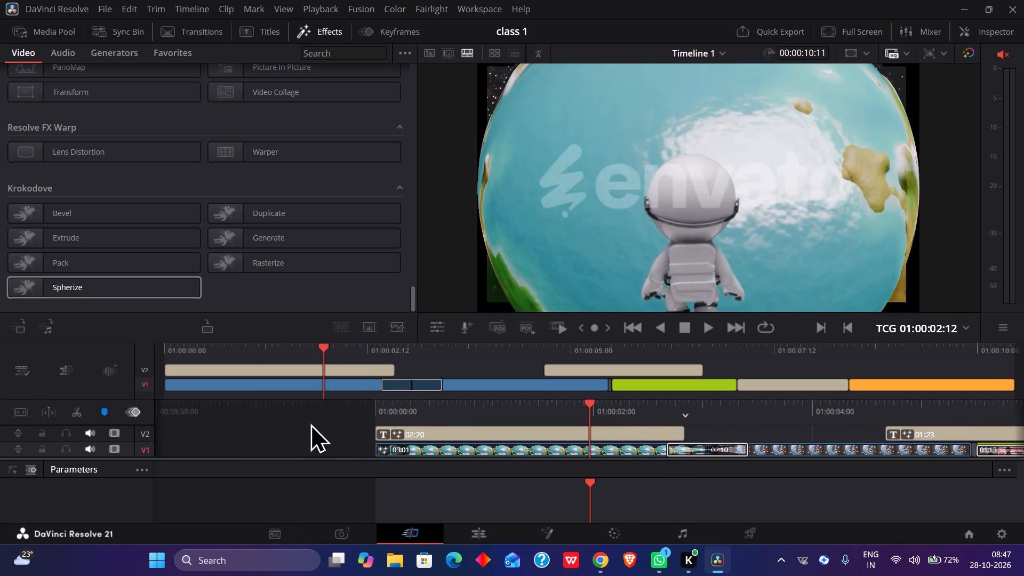
pyautogui.moveTo(310, 423); pyautogui.dragTo(253, 431)
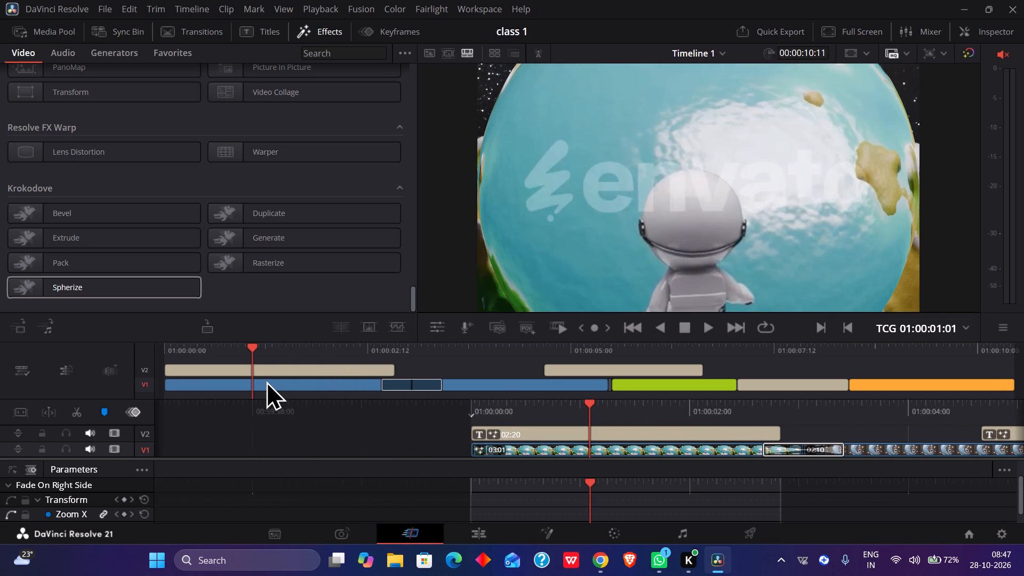
pyautogui.moveTo(266, 380); pyautogui.dragTo(259, 371)
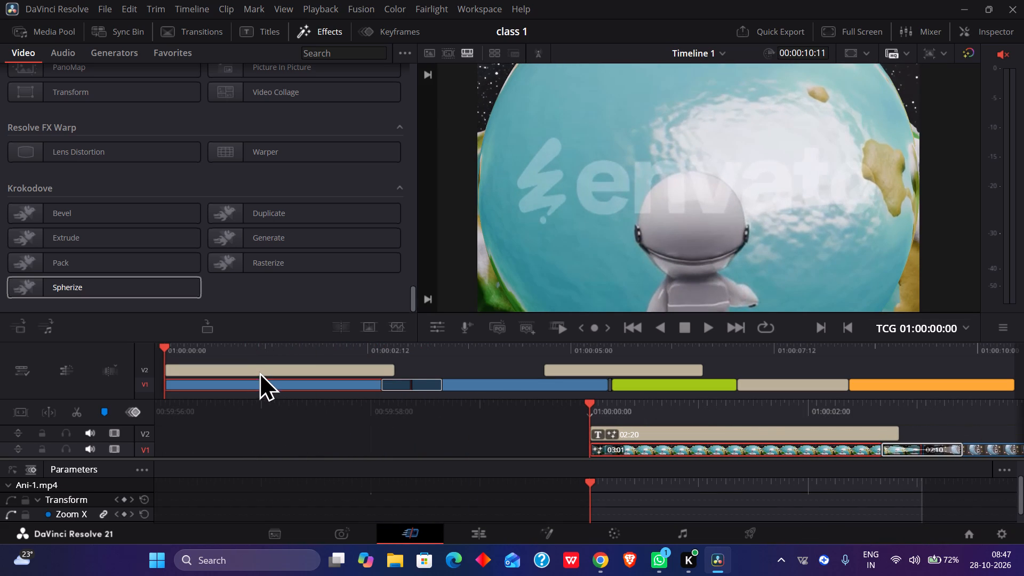
pyautogui.press('BackSpace')
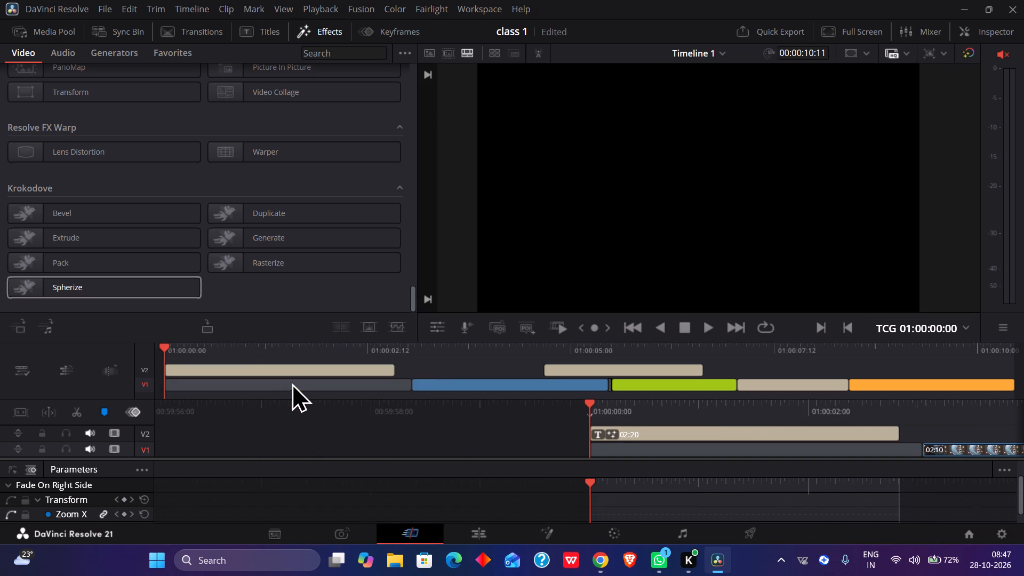
pyautogui.click(388, 385)
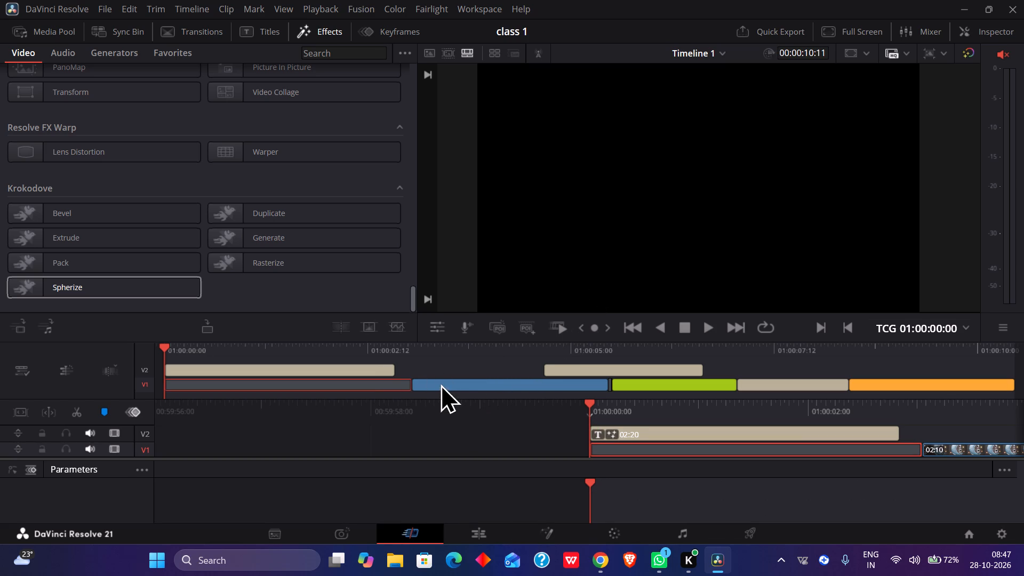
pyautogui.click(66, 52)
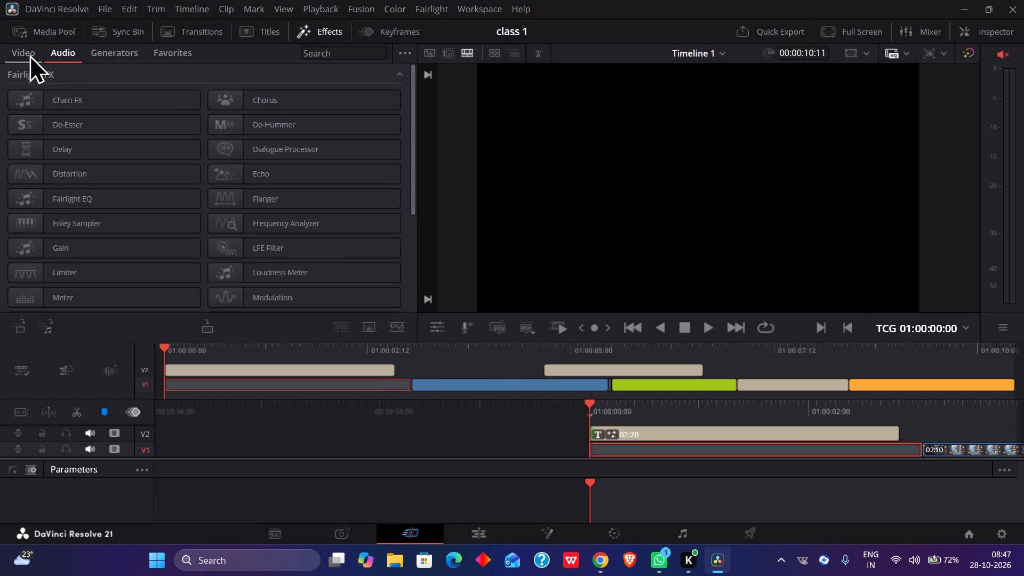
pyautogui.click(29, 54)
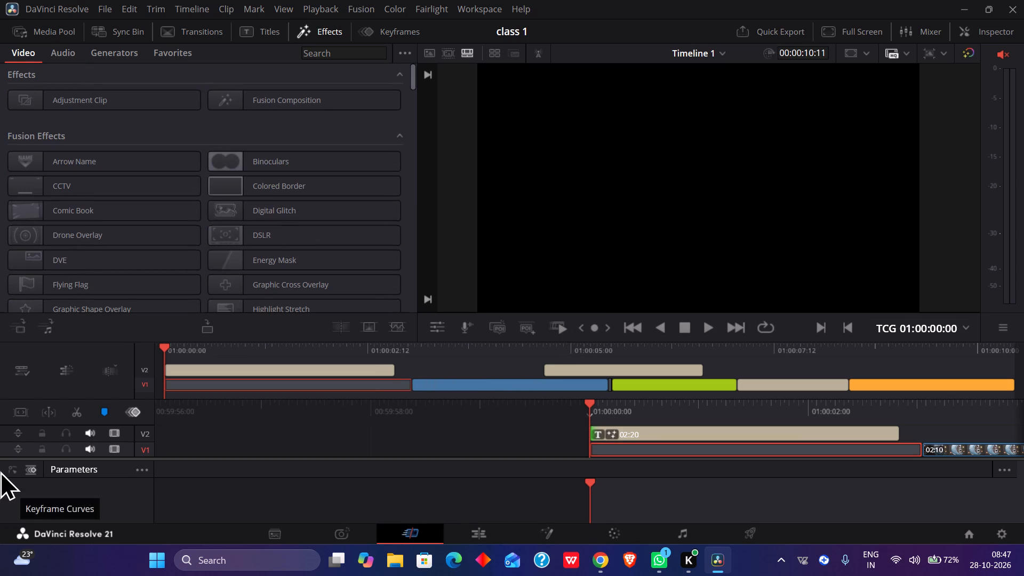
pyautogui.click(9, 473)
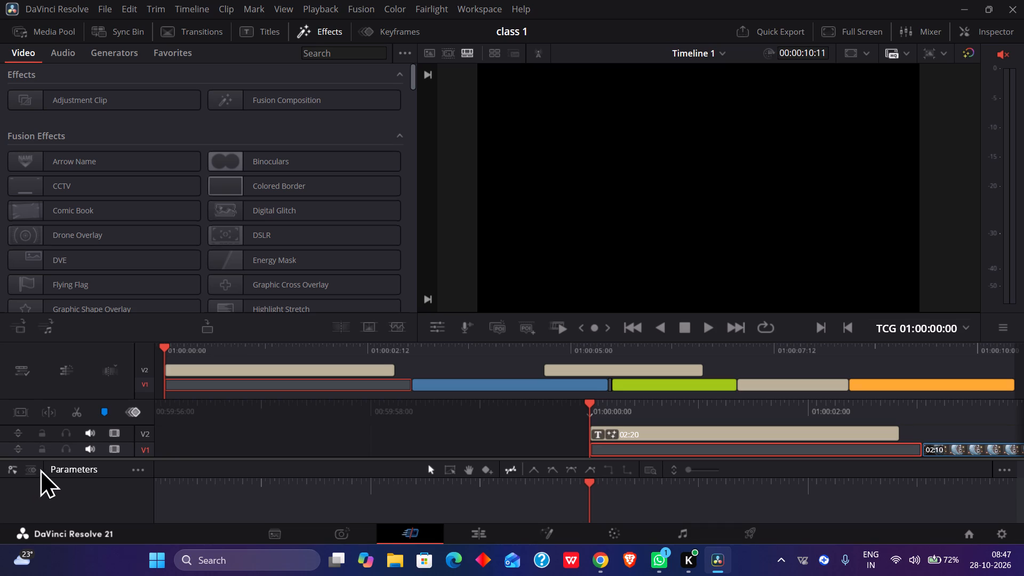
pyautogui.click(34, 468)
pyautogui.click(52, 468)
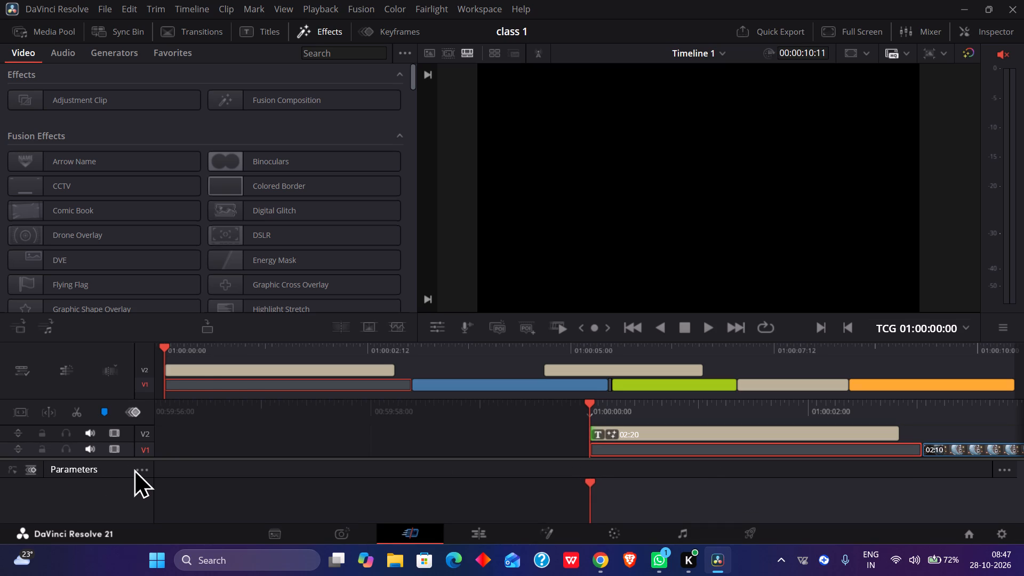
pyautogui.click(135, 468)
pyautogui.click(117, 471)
# Place Ani-1.mp4 from the media pool into the empty gap at the start of V1, 03:01 long.
pyautogui.click(41, 27)
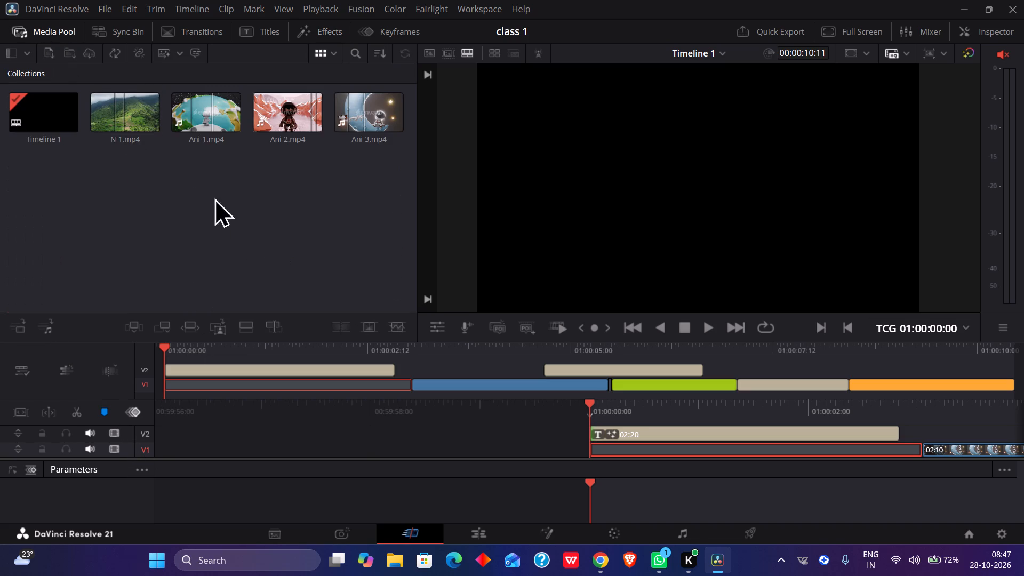
pyautogui.click(212, 115)
pyautogui.doubleClick(212, 115)
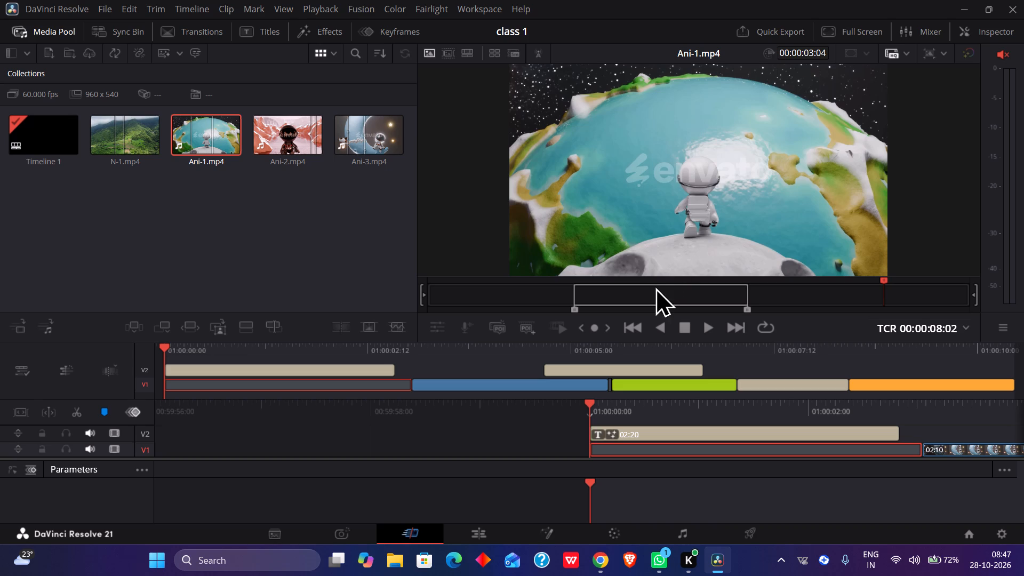
pyautogui.moveTo(655, 294); pyautogui.dragTo(539, 335)
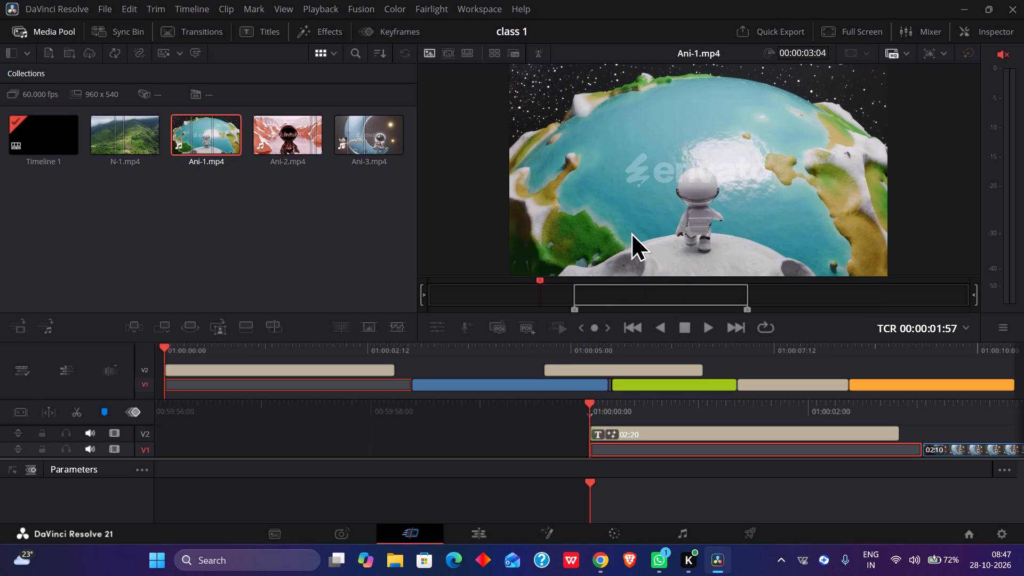
pyautogui.moveTo(635, 218); pyautogui.dragTo(241, 384)
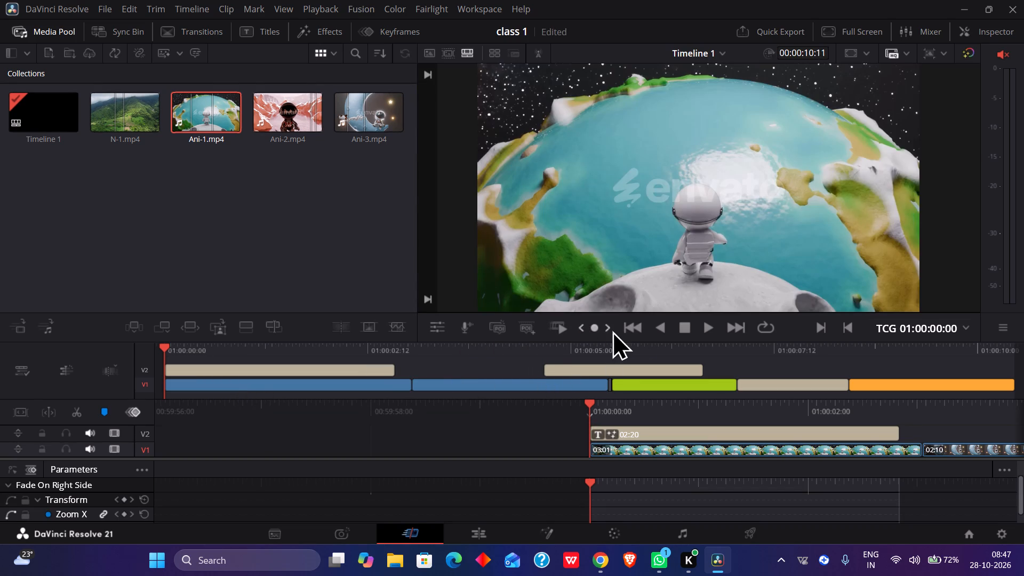
# Play the timeline from the start to the beginning of the Digital Glitch title to review the replaced clip.
pyautogui.press('Right')
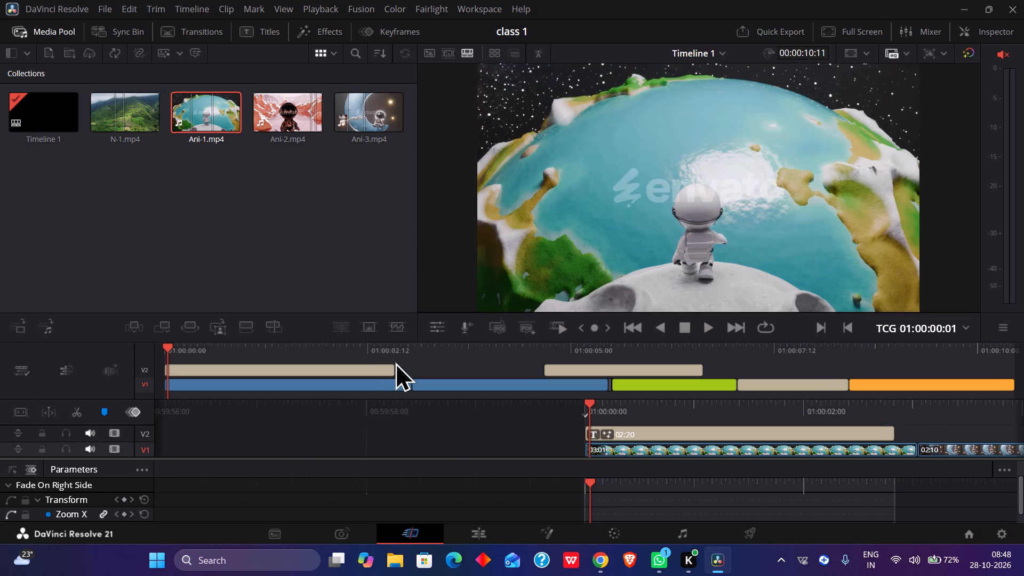
pyautogui.press('l')
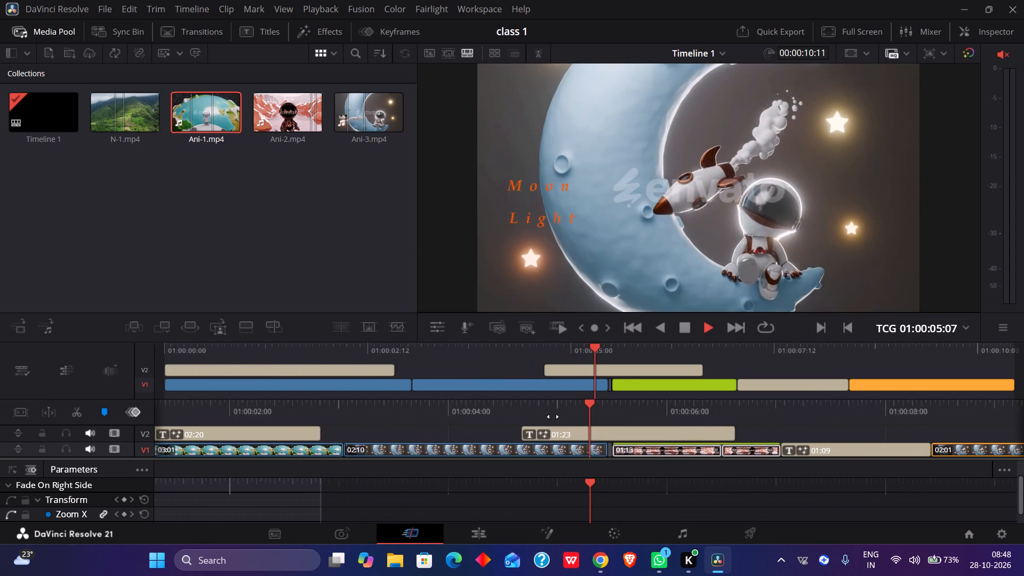
pyautogui.press('space')
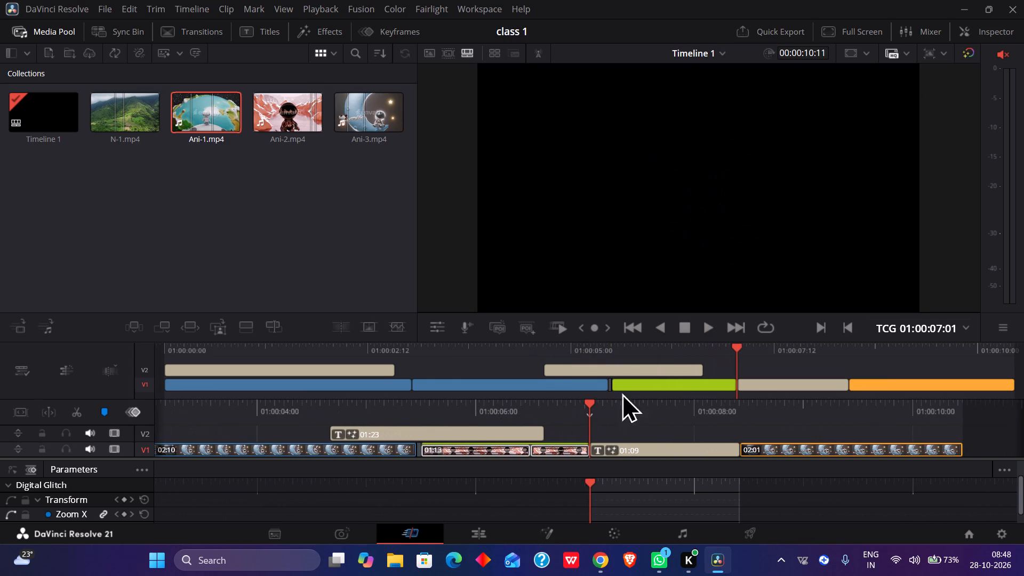
# Extend the start of the Ani-2.mp4 clip back to the preceding clip, making it 01:14 long.
pyautogui.click(632, 382)
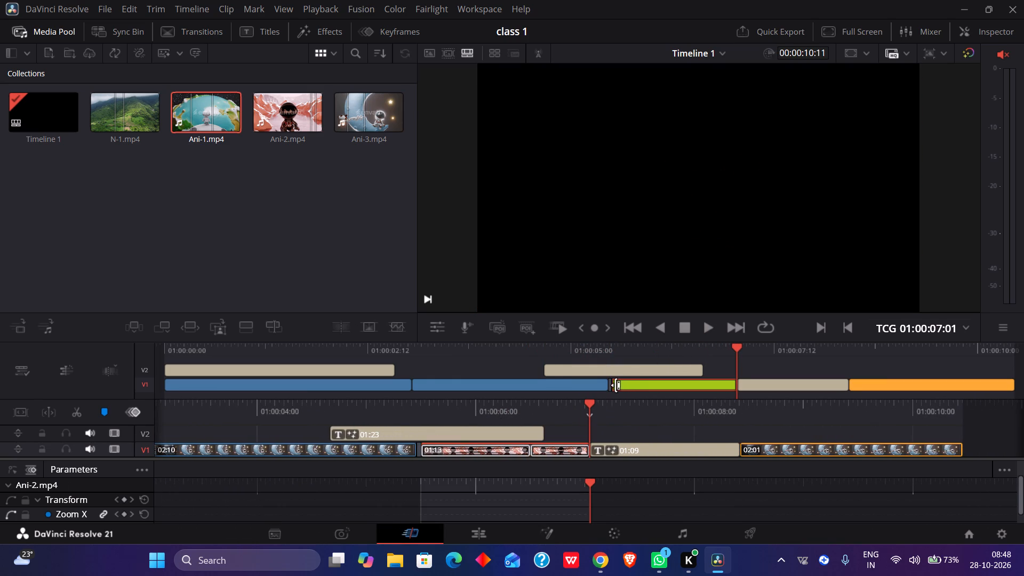
pyautogui.click(613, 385)
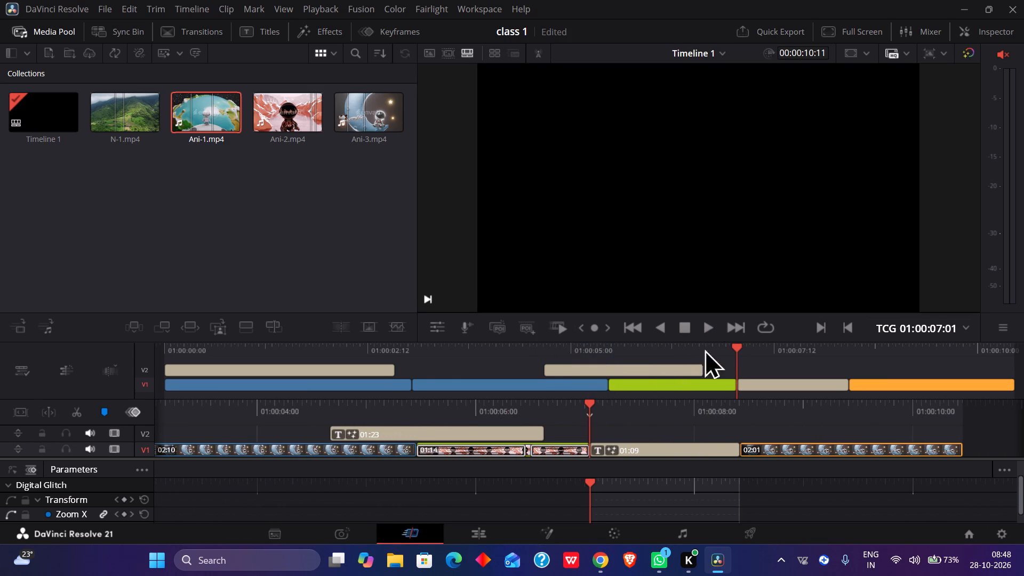
# Add a Cross Dissolve transition at the cut between the Ani-1.mp4 and Ani-3.mp4 clips on V1.
pyautogui.moveTo(736, 346); pyautogui.dragTo(510, 390)
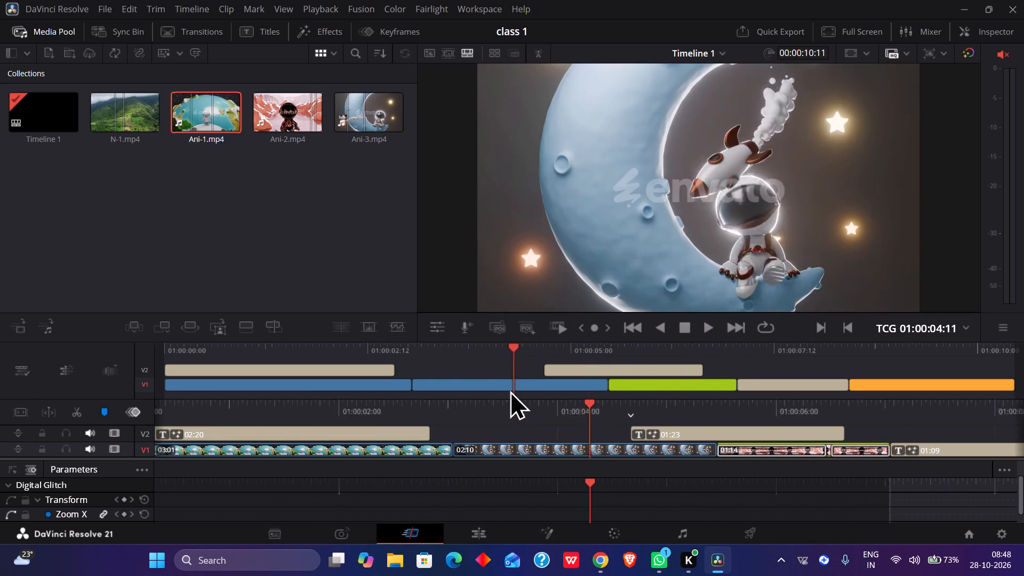
pyautogui.moveTo(510, 390); pyautogui.dragTo(410, 418)
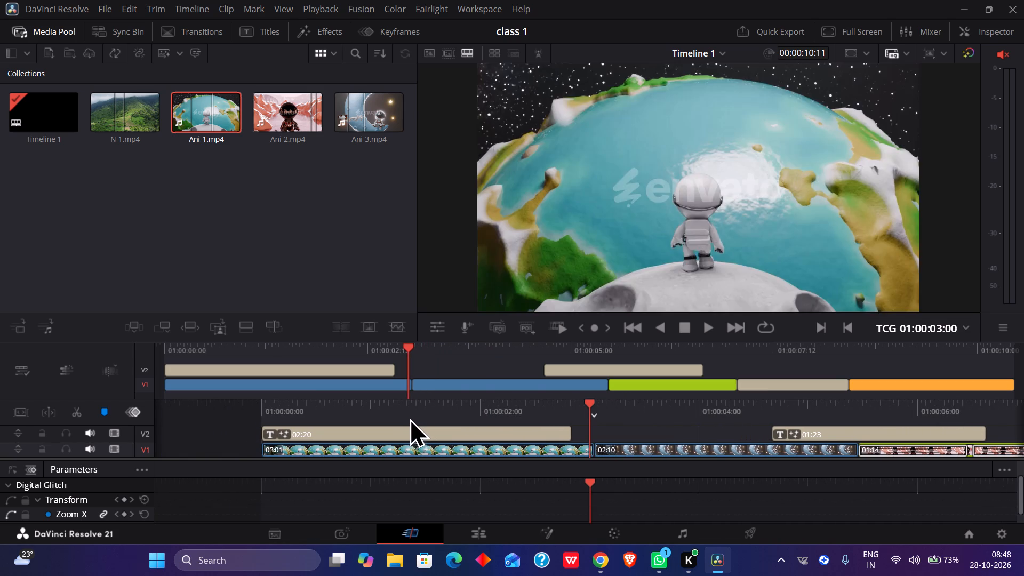
pyautogui.moveTo(410, 418); pyautogui.dragTo(413, 416)
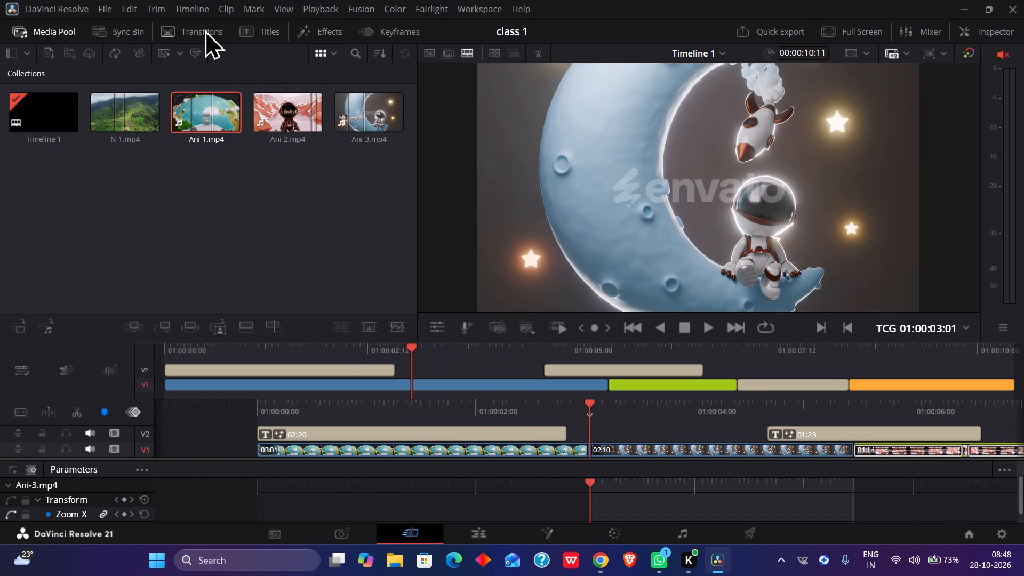
pyautogui.click(205, 29)
pyautogui.scroll(11, 203, 121)
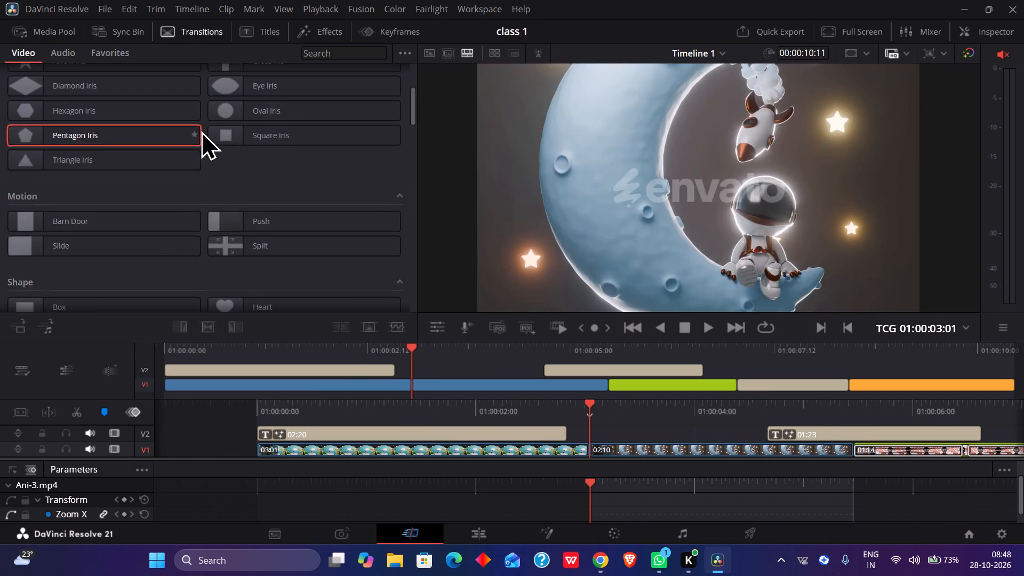
pyautogui.scroll(8, 201, 130)
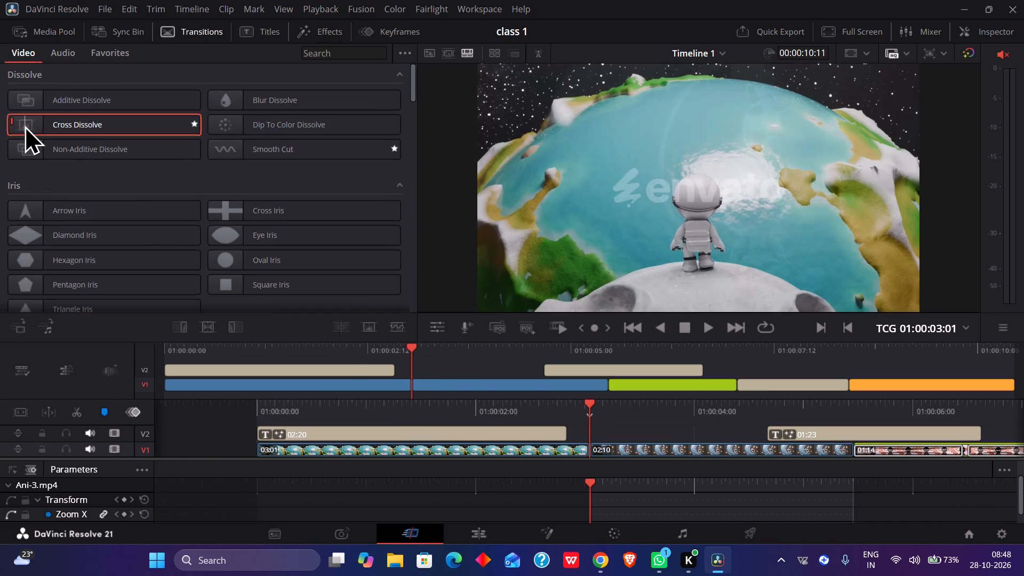
pyautogui.moveTo(142, 123); pyautogui.dragTo(168, 123)
pyautogui.moveTo(176, 123); pyautogui.dragTo(270, 284)
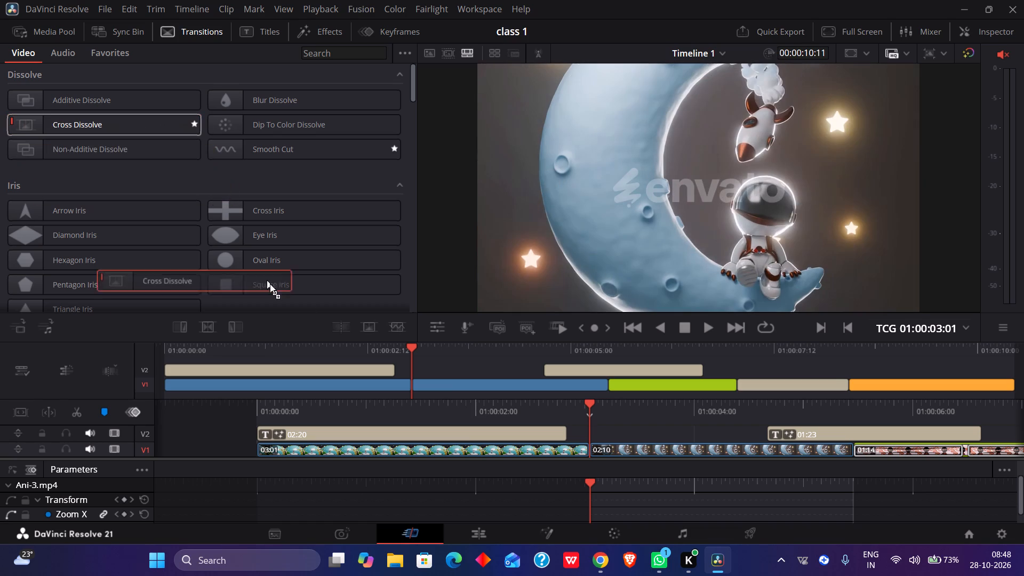
pyautogui.moveTo(270, 284); pyautogui.dragTo(423, 384)
pyautogui.click(422, 382)
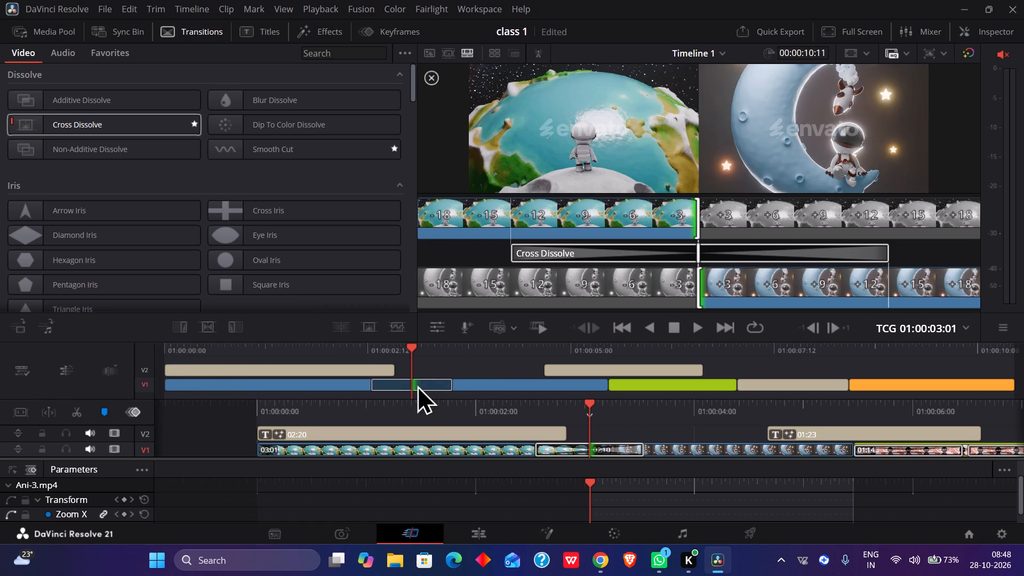
# Shorten the Cross Dissolve between the first two V1 clips to about 16 frames.
pyautogui.moveTo(450, 385); pyautogui.dragTo(436, 390)
pyautogui.click(53, 31)
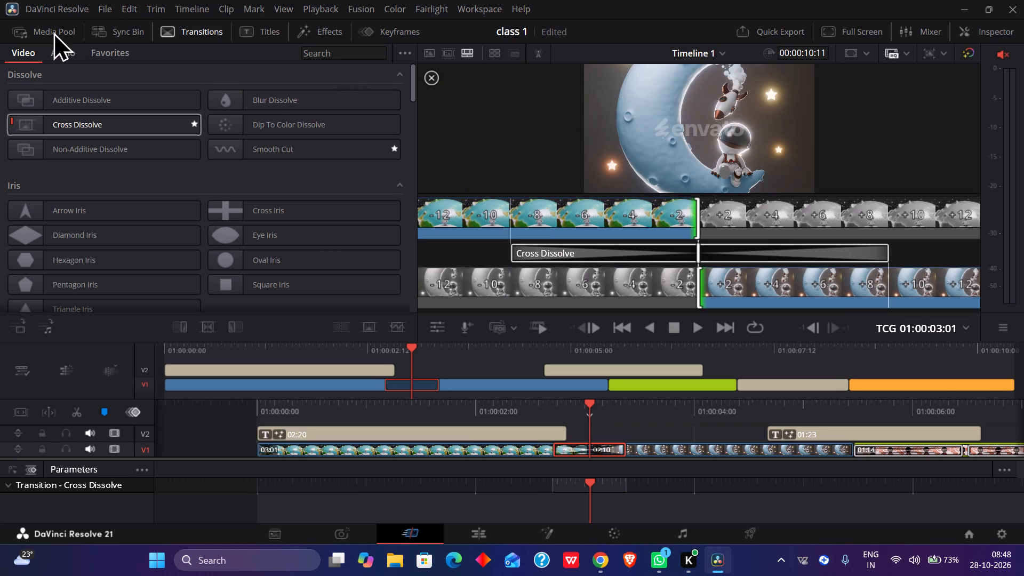
# Play the timeline from the start into the last clip, and scrub back to examine the new Cross Dissolve.
pyautogui.moveTo(407, 344); pyautogui.dragTo(402, 344)
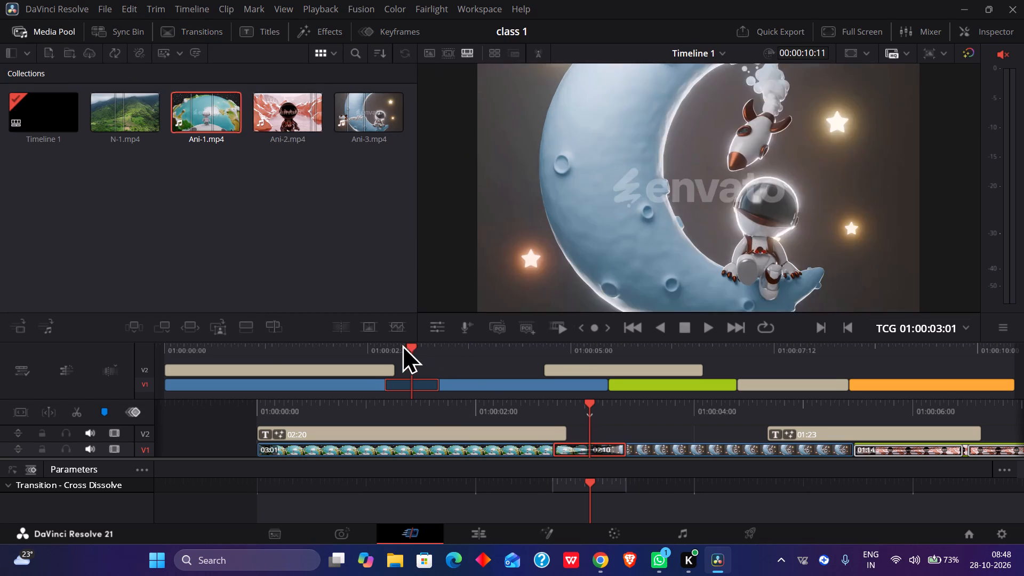
pyautogui.moveTo(402, 344); pyautogui.dragTo(0, 412)
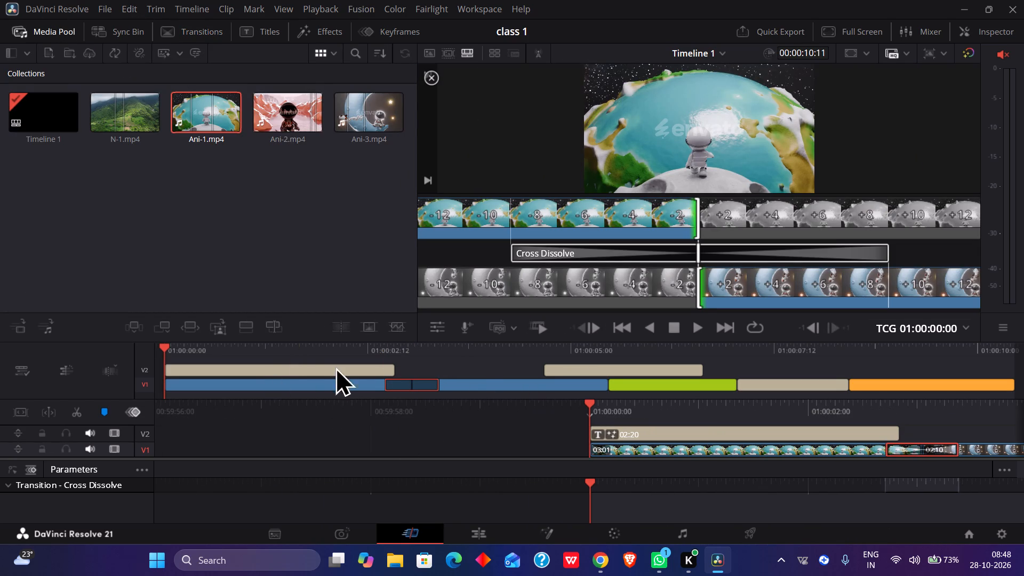
pyautogui.press('Right')
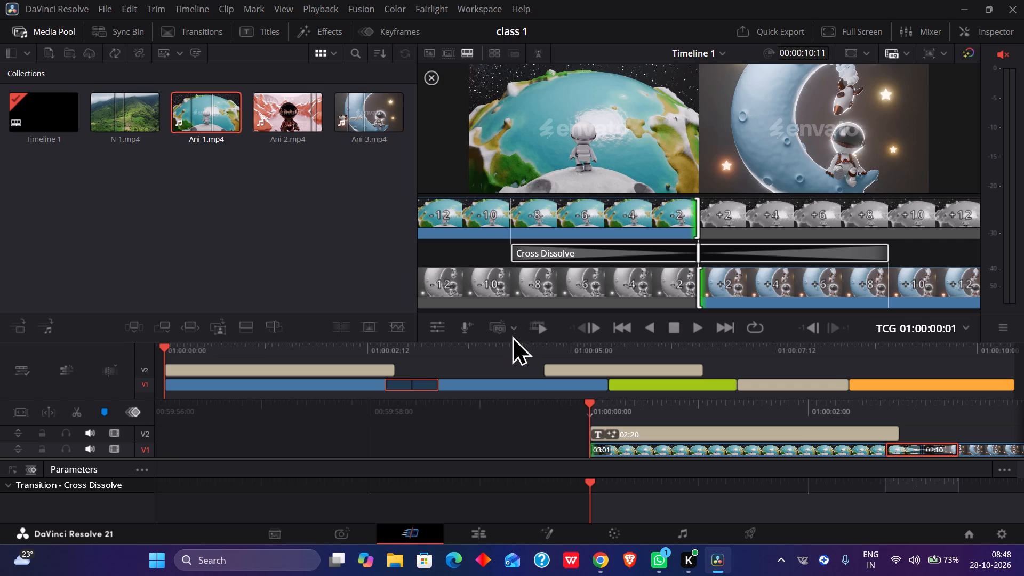
pyautogui.press('l')
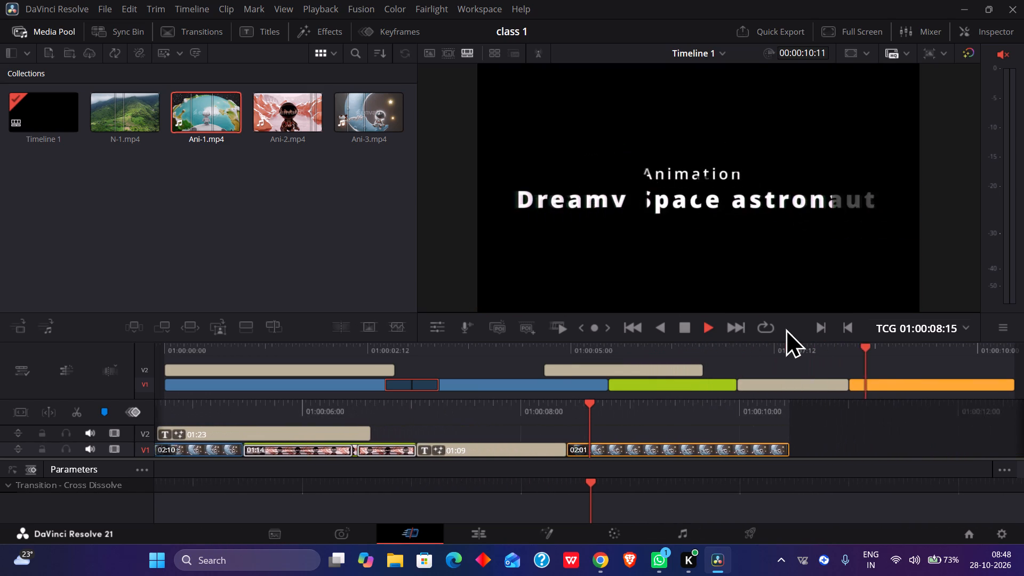
pyautogui.press('space')
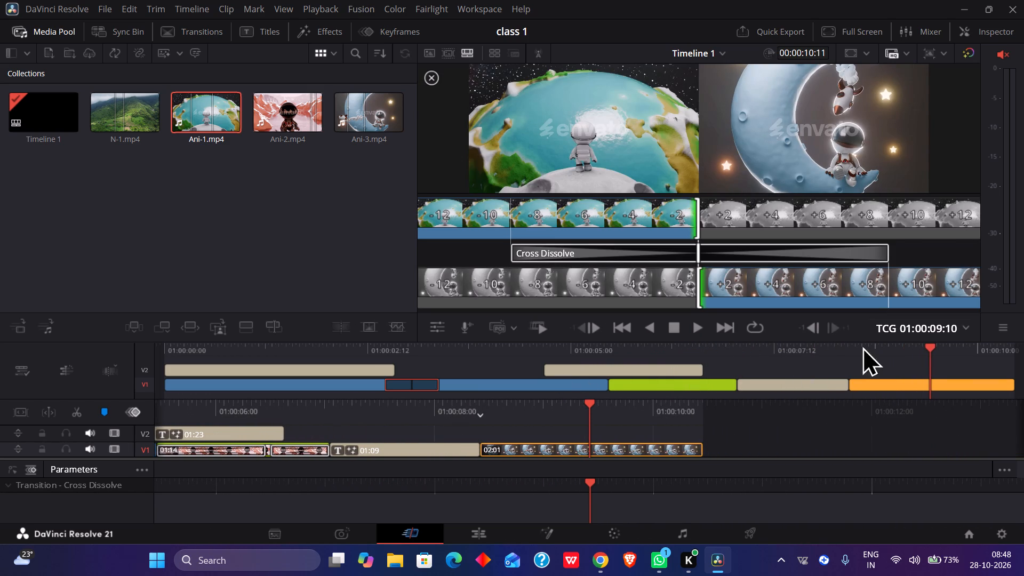
pyautogui.moveTo(927, 345); pyautogui.dragTo(888, 359)
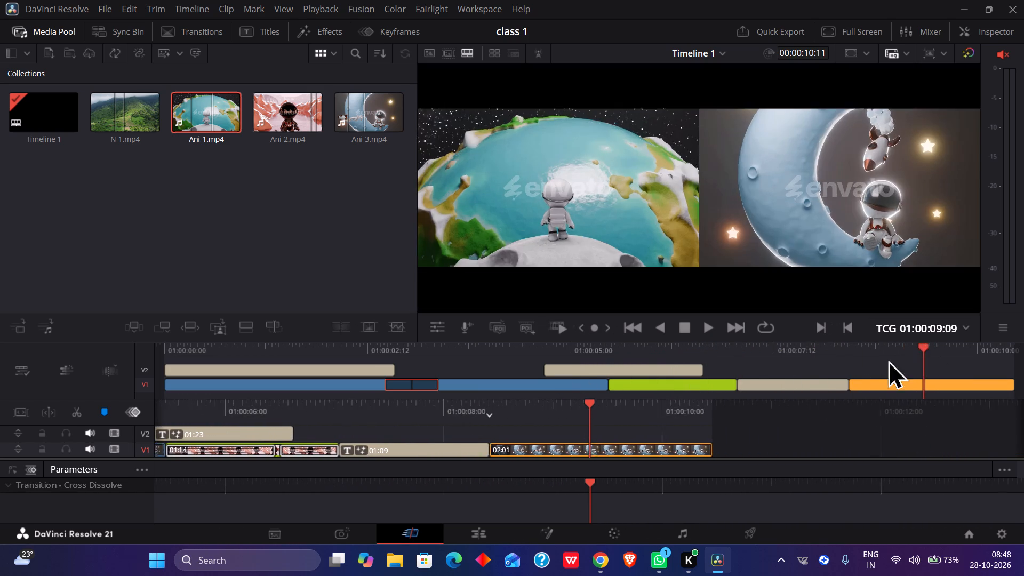
pyautogui.moveTo(888, 359); pyautogui.dragTo(428, 442)
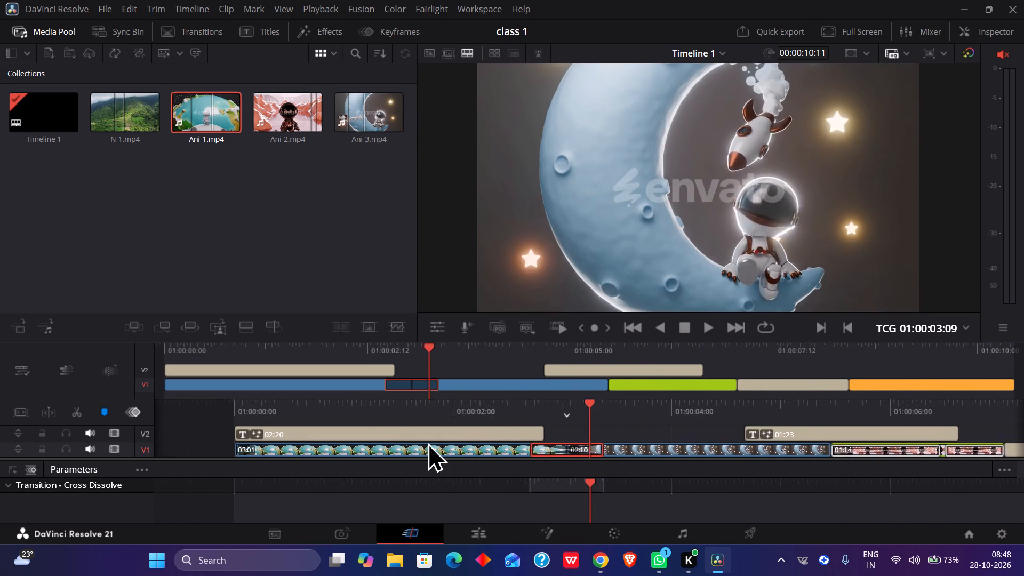
pyautogui.moveTo(428, 442); pyautogui.dragTo(379, 452)
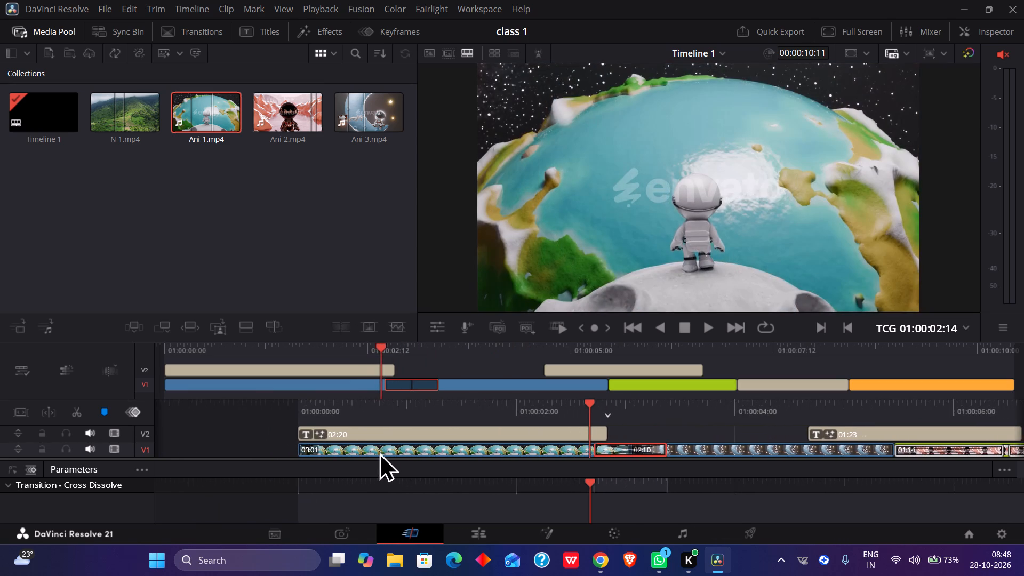
# Add a Center Wipe transition at the cut between the Ani-3.mp4 and Ani-2.mp4 clips on V1.
pyautogui.moveTo(379, 452); pyautogui.dragTo(504, 438)
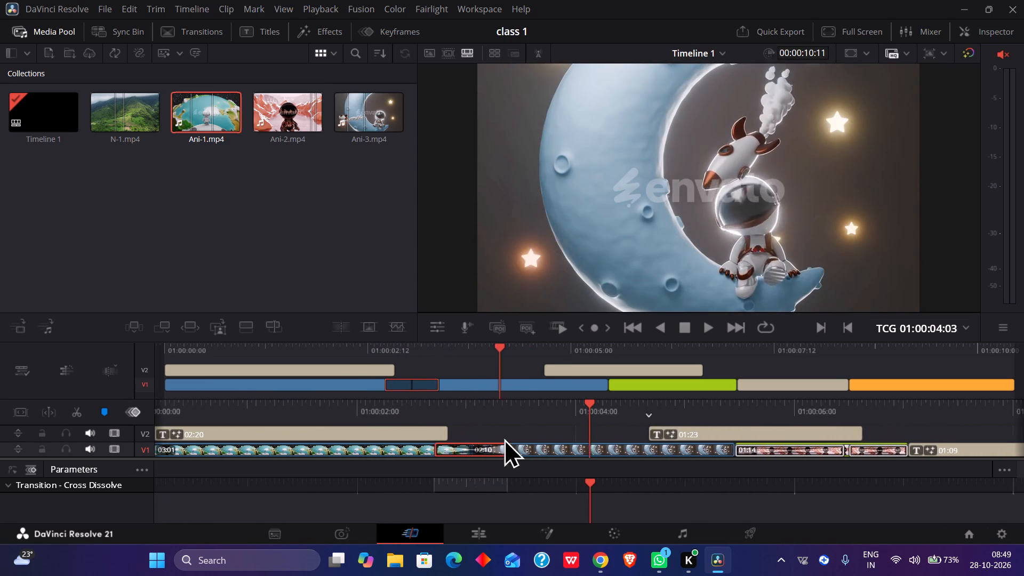
pyautogui.moveTo(504, 438); pyautogui.dragTo(635, 435)
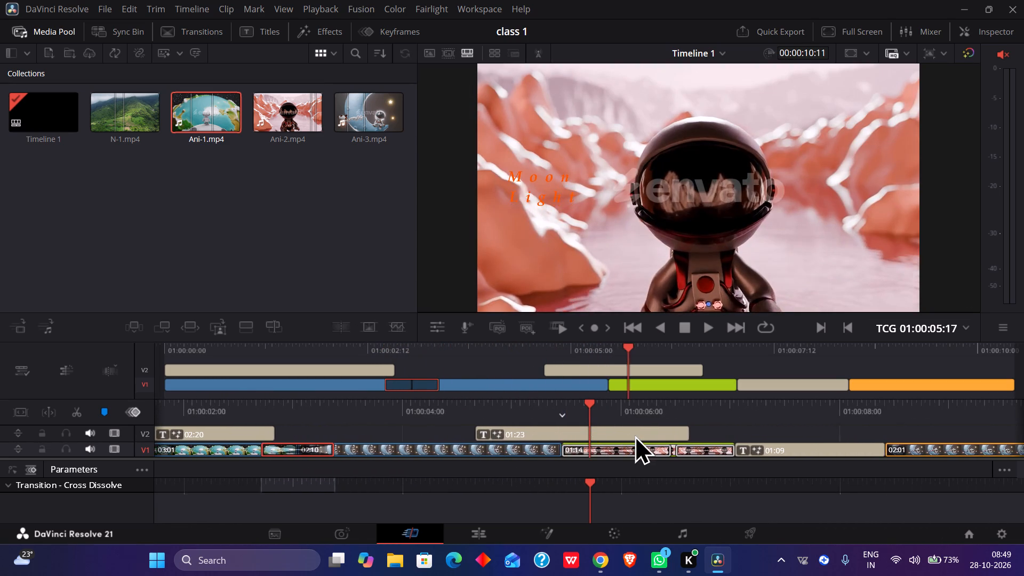
pyautogui.moveTo(635, 435); pyautogui.dragTo(693, 445)
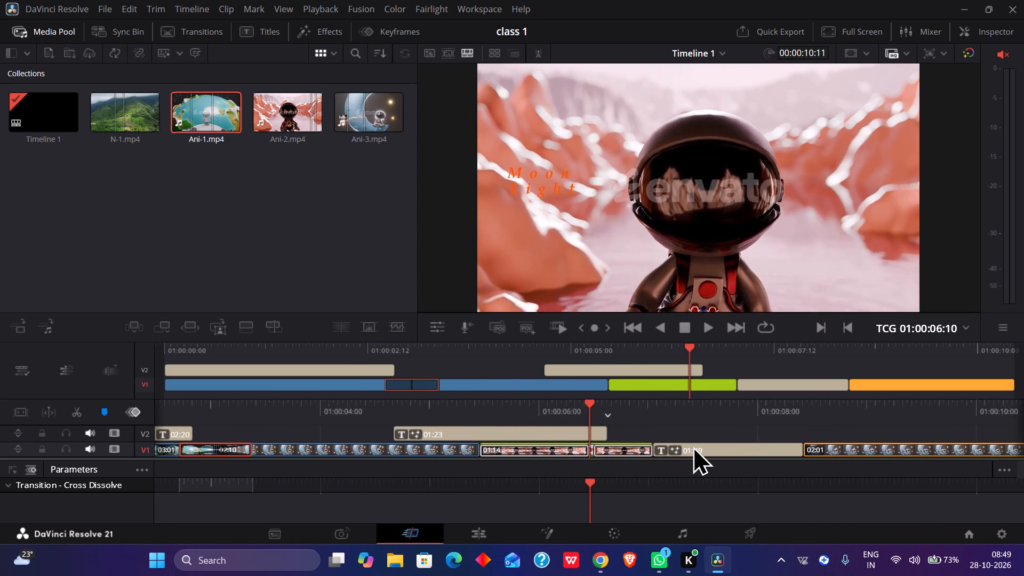
pyautogui.moveTo(693, 445); pyautogui.dragTo(801, 454)
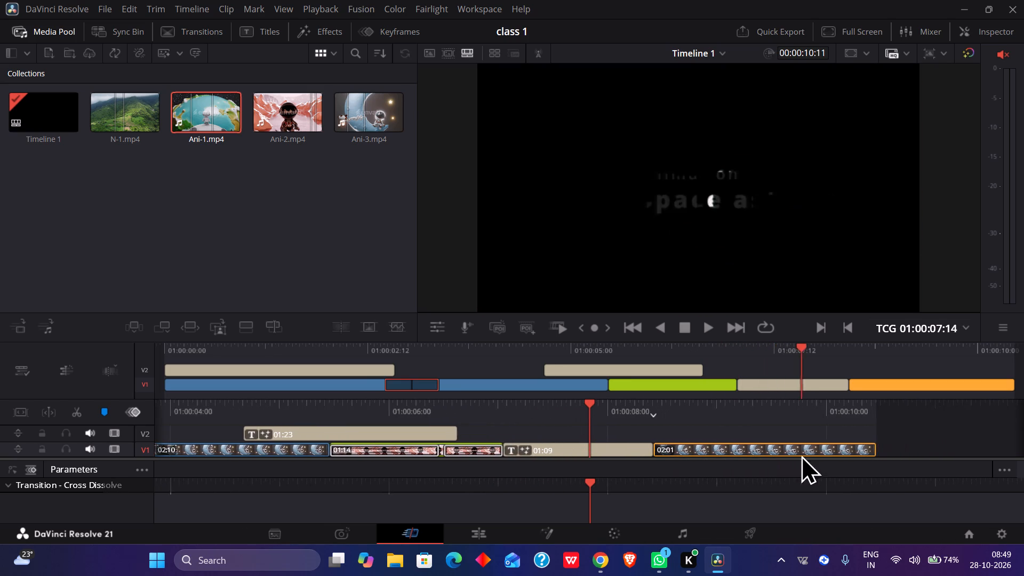
pyautogui.moveTo(801, 454); pyautogui.dragTo(606, 470)
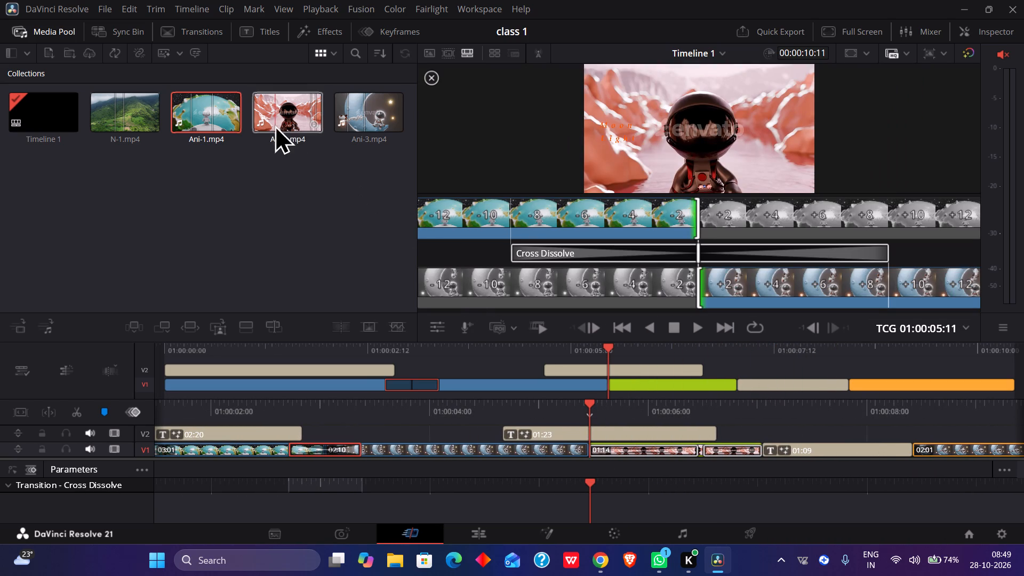
pyautogui.click(212, 29)
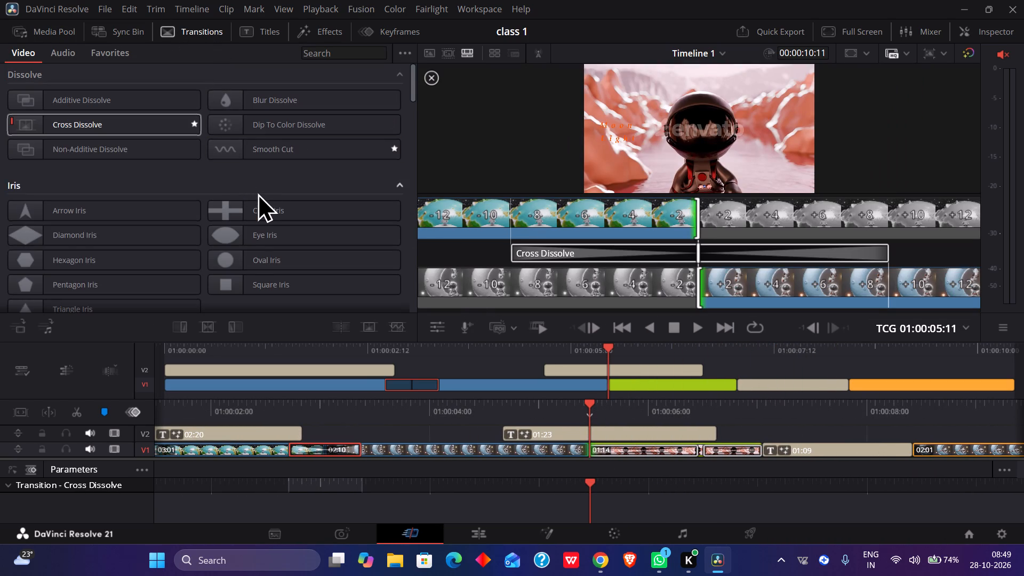
pyautogui.scroll(-3, 258, 201)
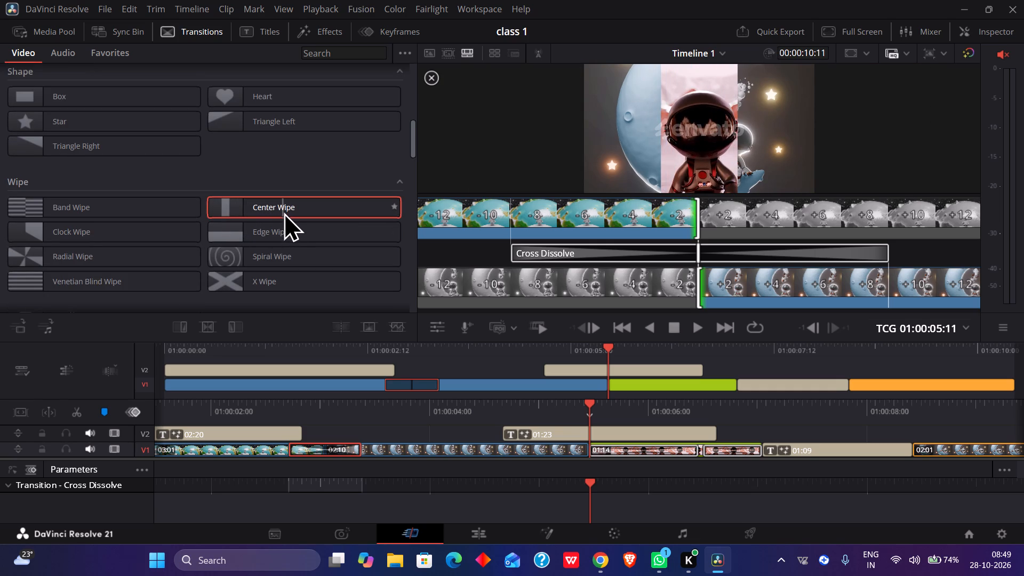
pyautogui.doubleClick(284, 211)
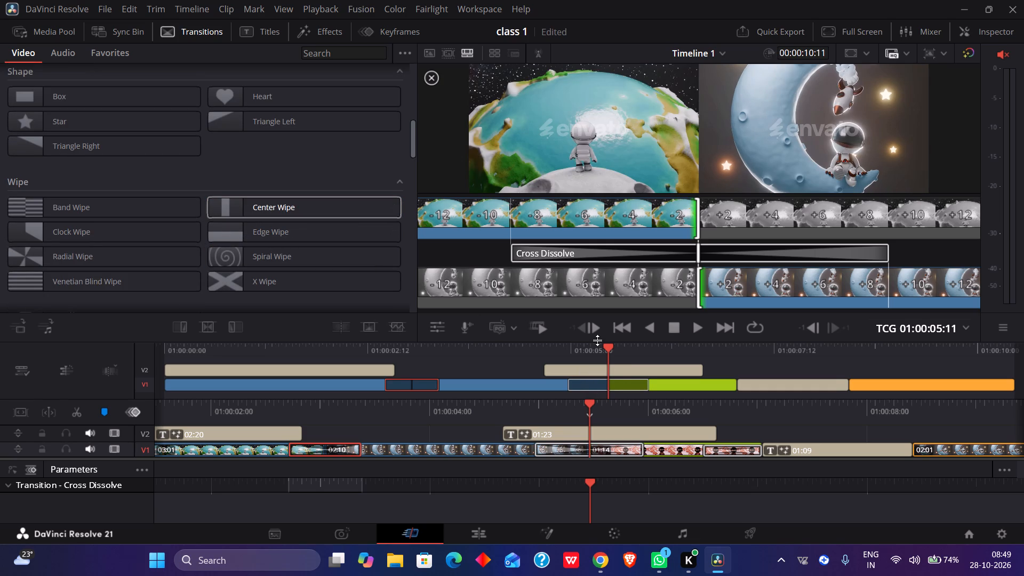
# Play the timeline from the start and scrub across the first cuts to review the Cross Dissolve and Center Wipe transitions.
pyautogui.moveTo(608, 348); pyautogui.dragTo(105, 401)
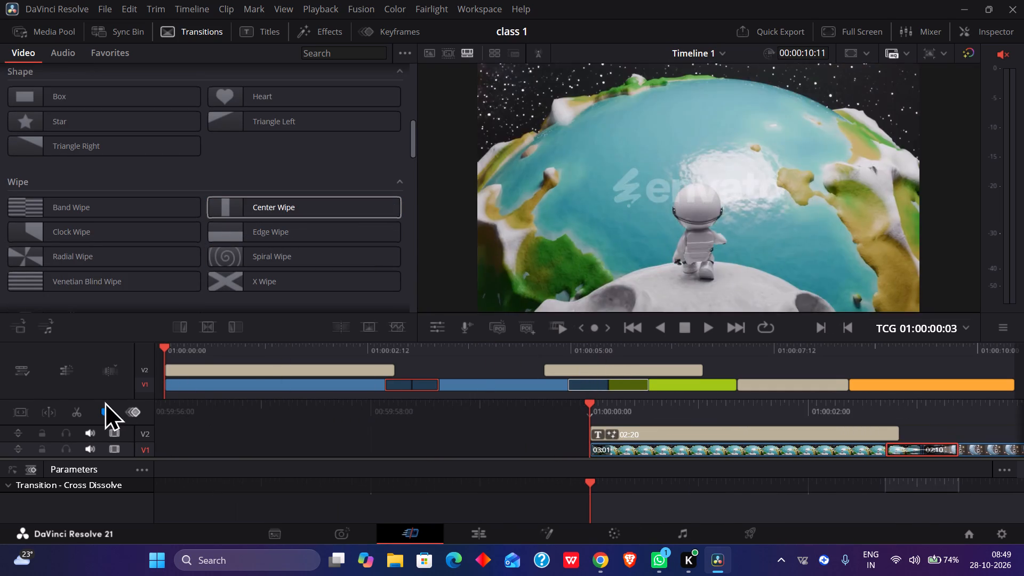
pyautogui.moveTo(105, 401); pyautogui.dragTo(99, 403)
pyautogui.press('l')
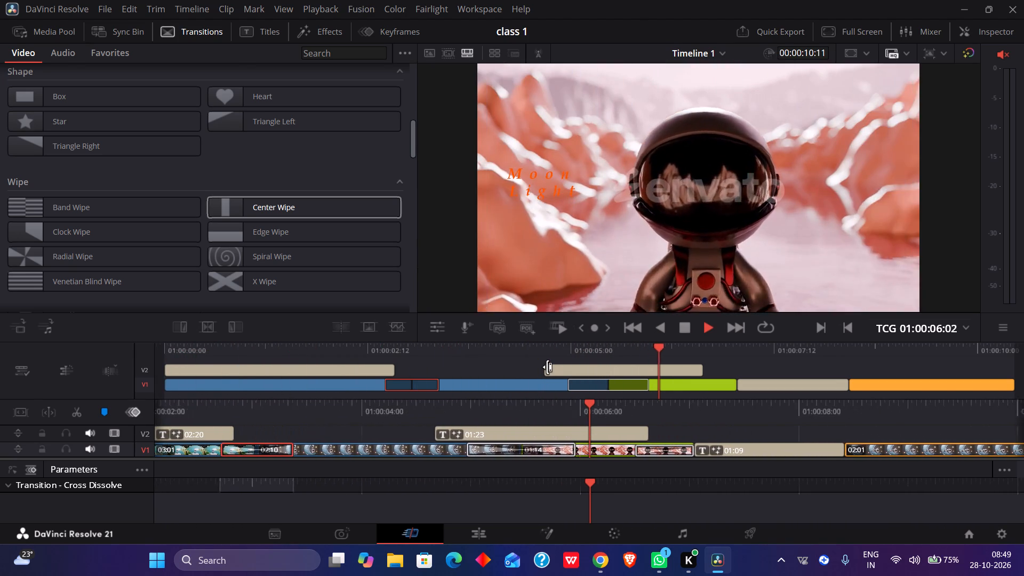
pyautogui.press('space')
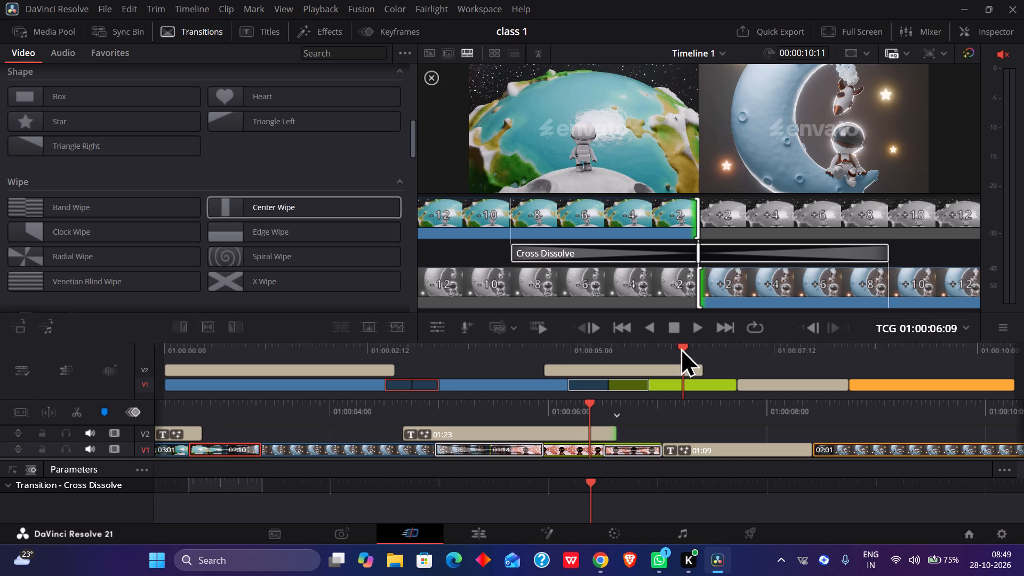
pyautogui.moveTo(681, 347); pyautogui.dragTo(382, 415)
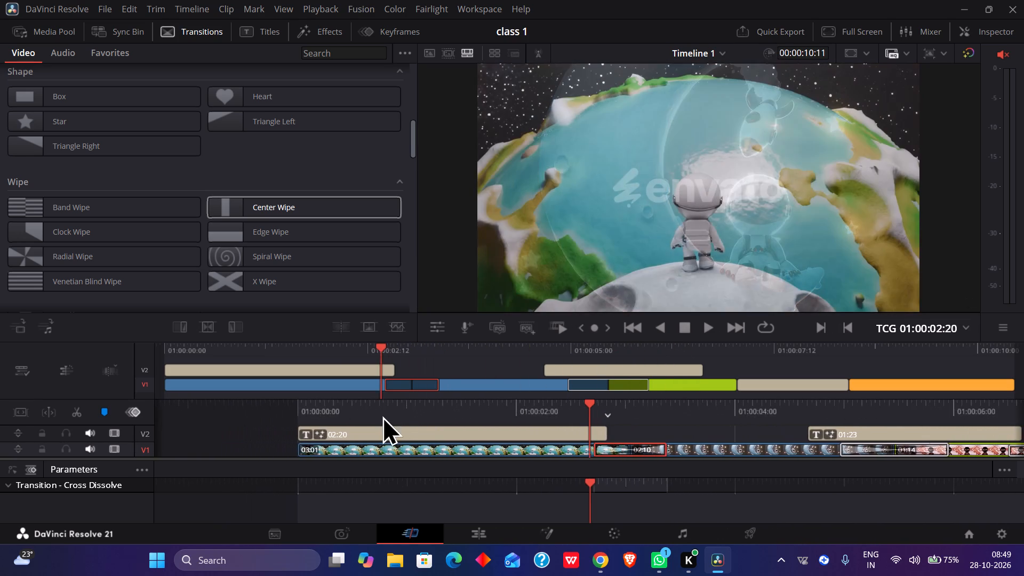
pyautogui.moveTo(382, 415); pyautogui.dragTo(447, 407)
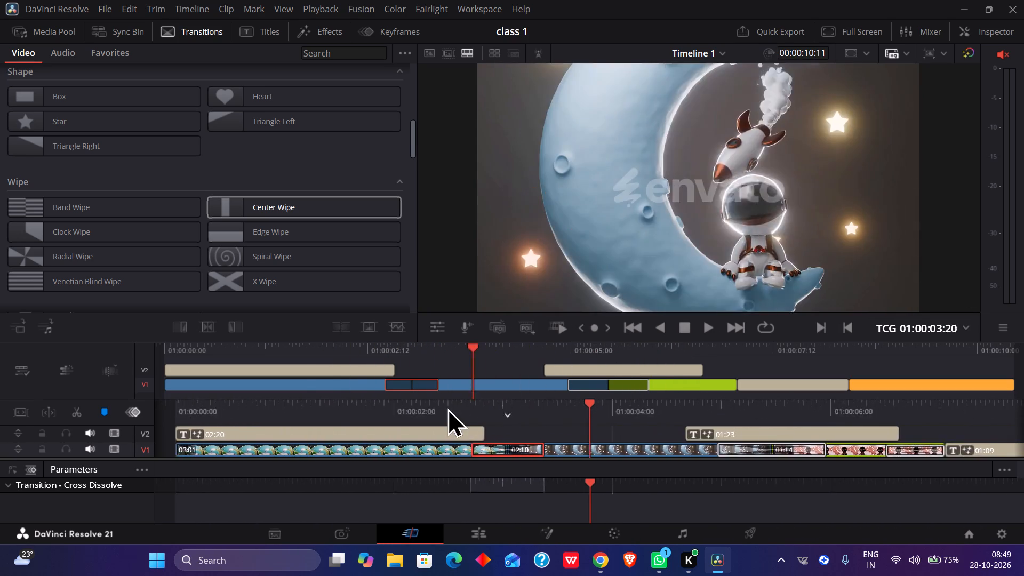
pyautogui.moveTo(447, 407); pyautogui.dragTo(334, 412)
pyautogui.click(423, 385)
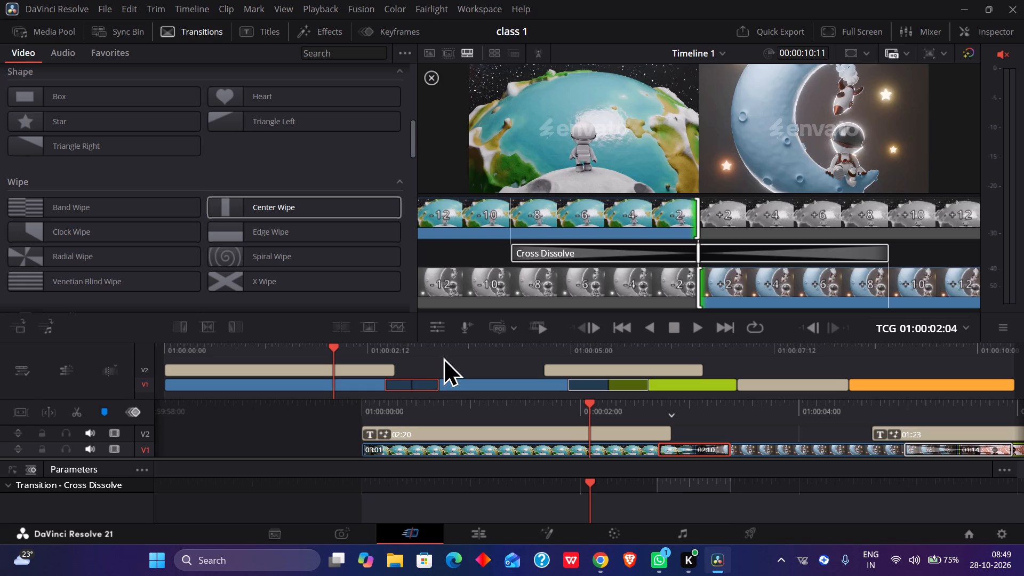
pyautogui.click(443, 357)
pyautogui.press('Right')
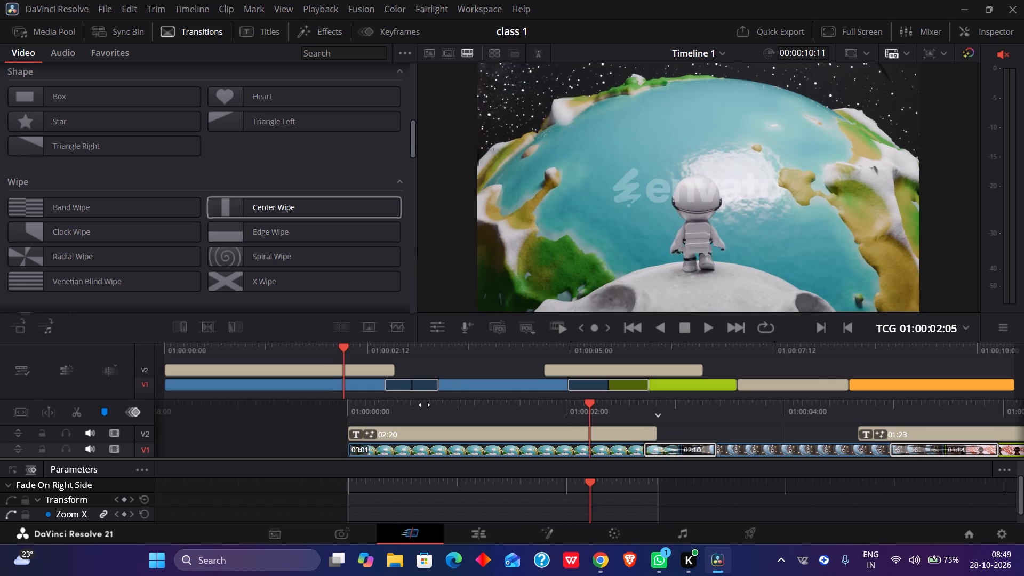
pyautogui.press('l')
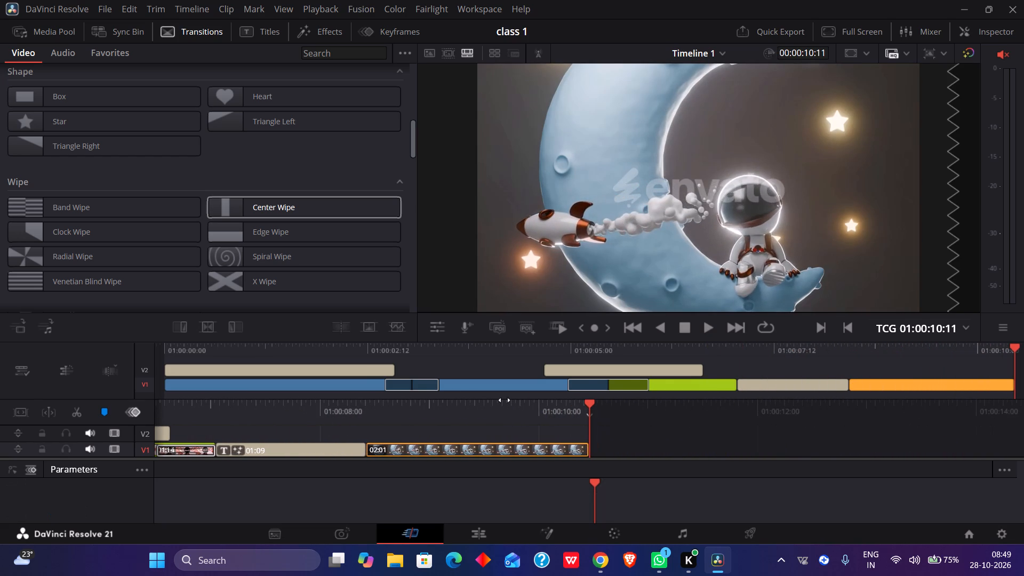
# Trim the end of the last Ani-3.mp4 clip on V1 so that it is 01:21 long.
pyautogui.click(875, 379)
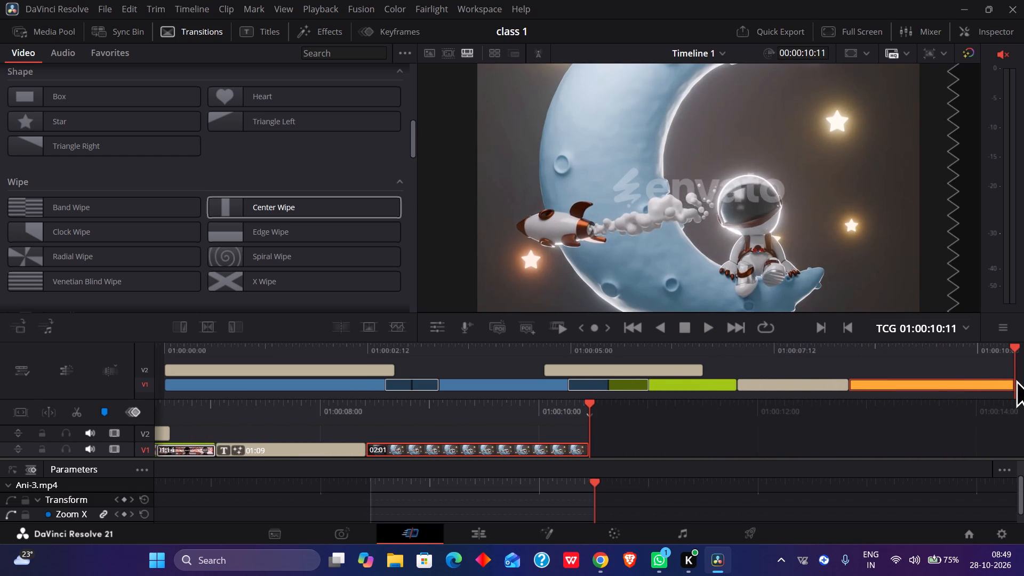
pyautogui.moveTo(1008, 382); pyautogui.dragTo(994, 392)
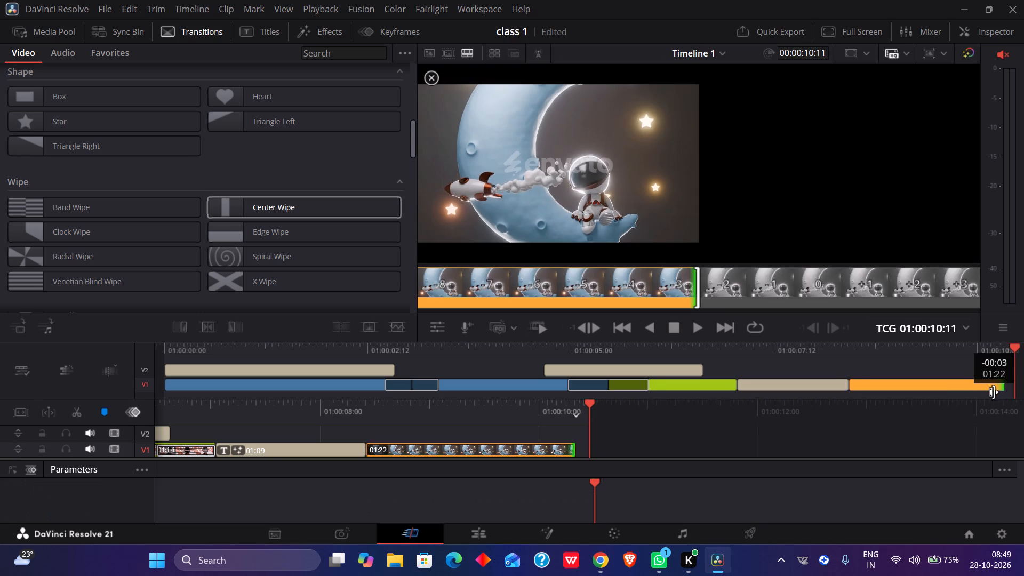
pyautogui.moveTo(994, 392); pyautogui.dragTo(992, 392)
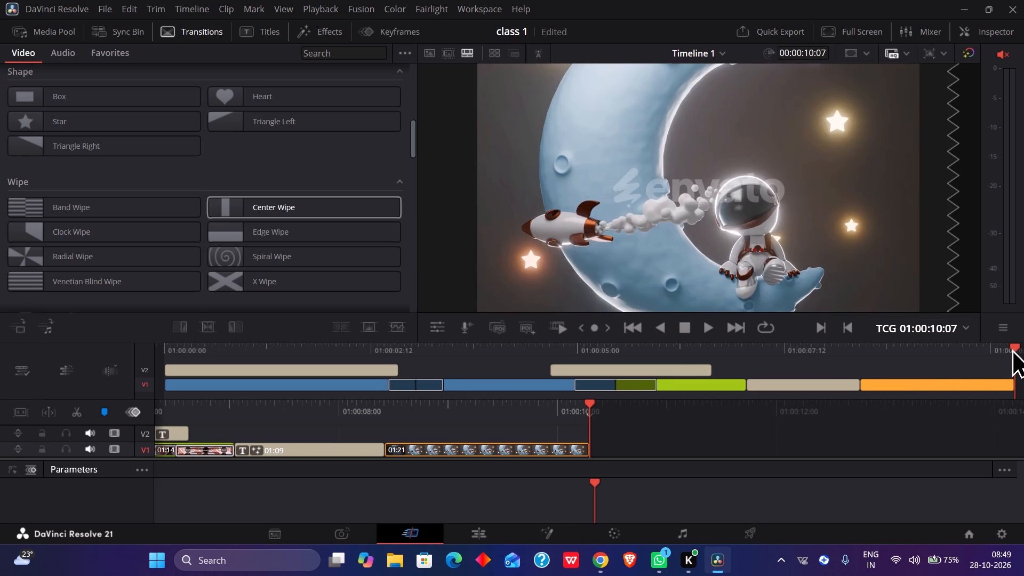
# Return to the start of the timeline and browse the available titles and video effects, from Resolve FX Blur through Krokodove.
pyautogui.moveTo(1012, 348); pyautogui.dragTo(126, 507)
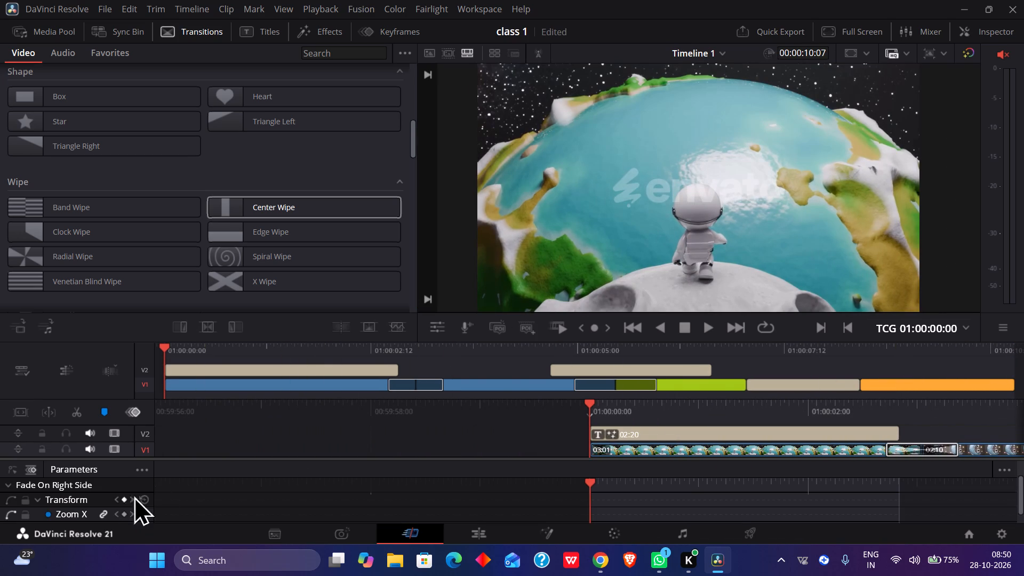
pyautogui.click(140, 30)
pyautogui.click(251, 30)
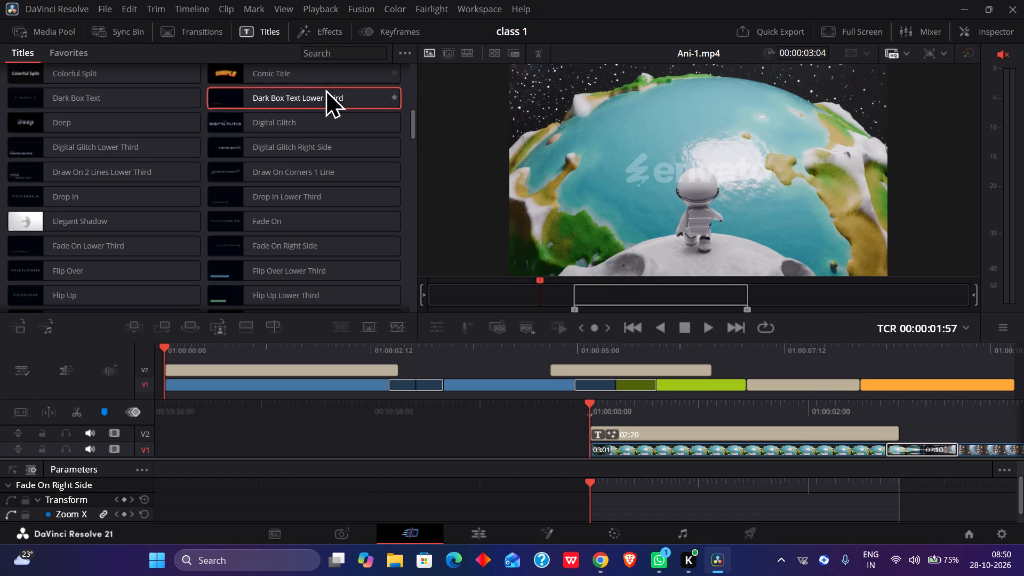
pyautogui.click(332, 27)
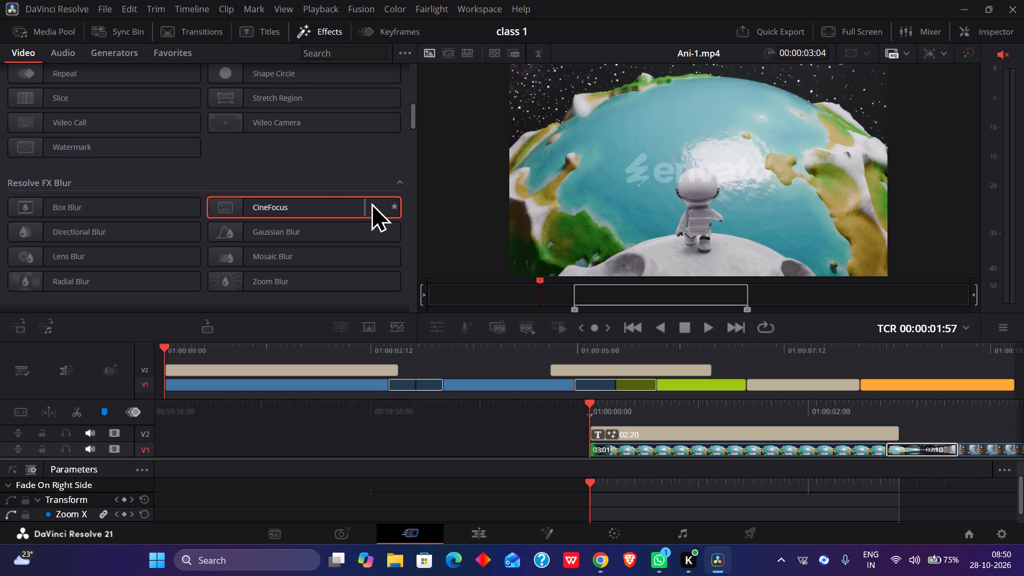
pyautogui.scroll(-3, 375, 202)
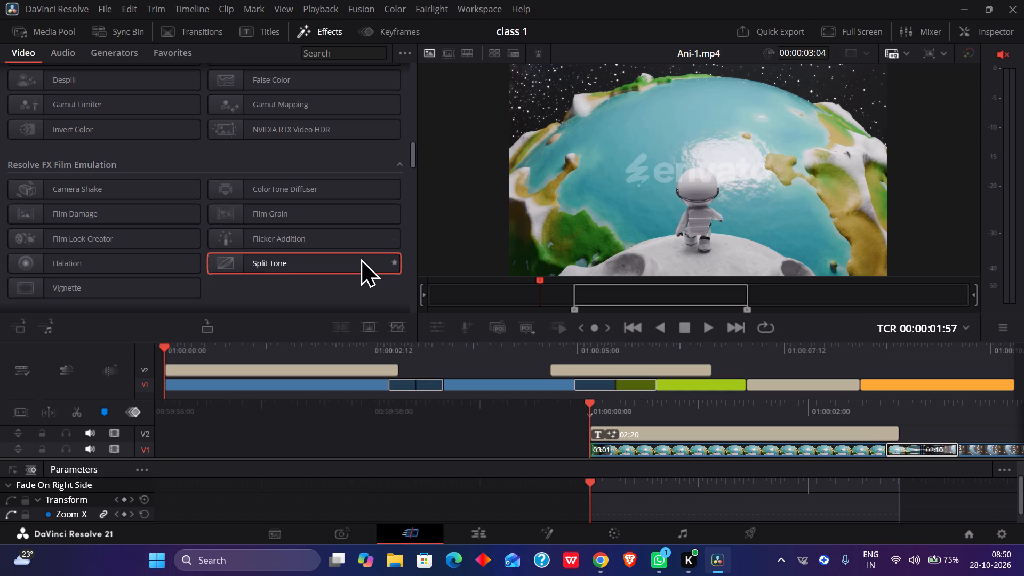
pyautogui.scroll(-8, 361, 258)
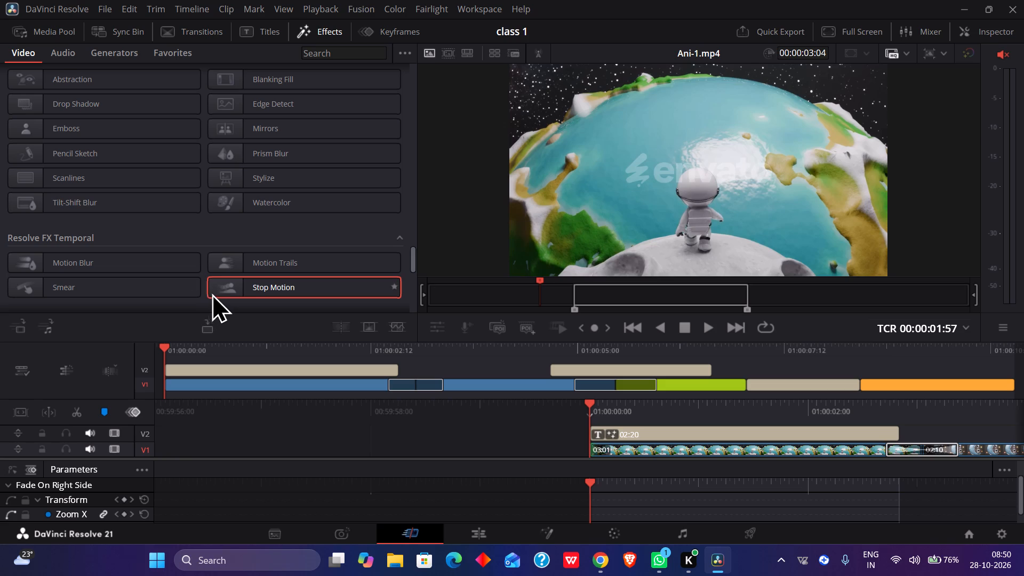
pyautogui.scroll(-5, 314, 209)
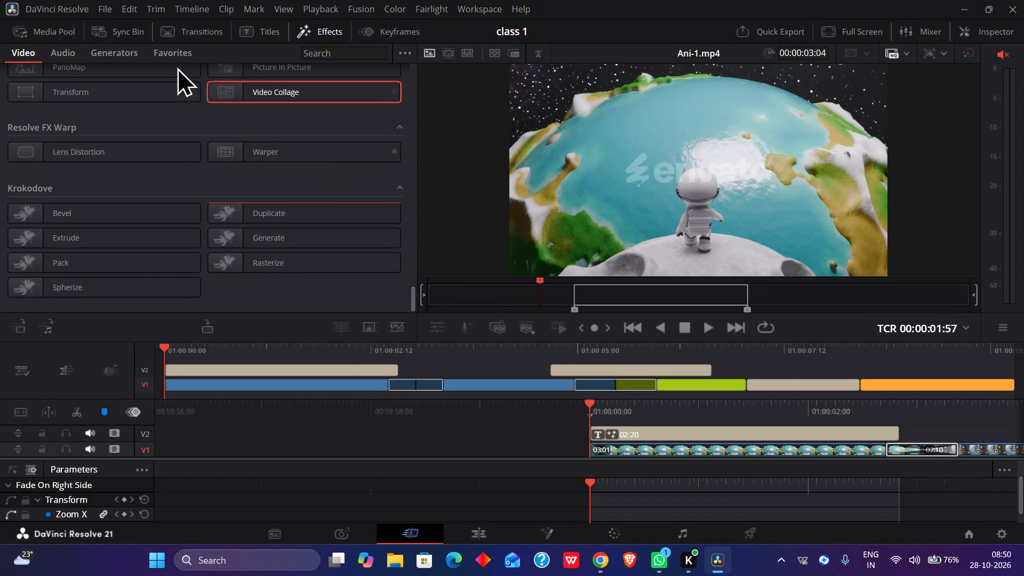
# Load Timeline 1 from the media pool into the viewer and review the edit by playing it forward and in reverse.
pyautogui.click(53, 34)
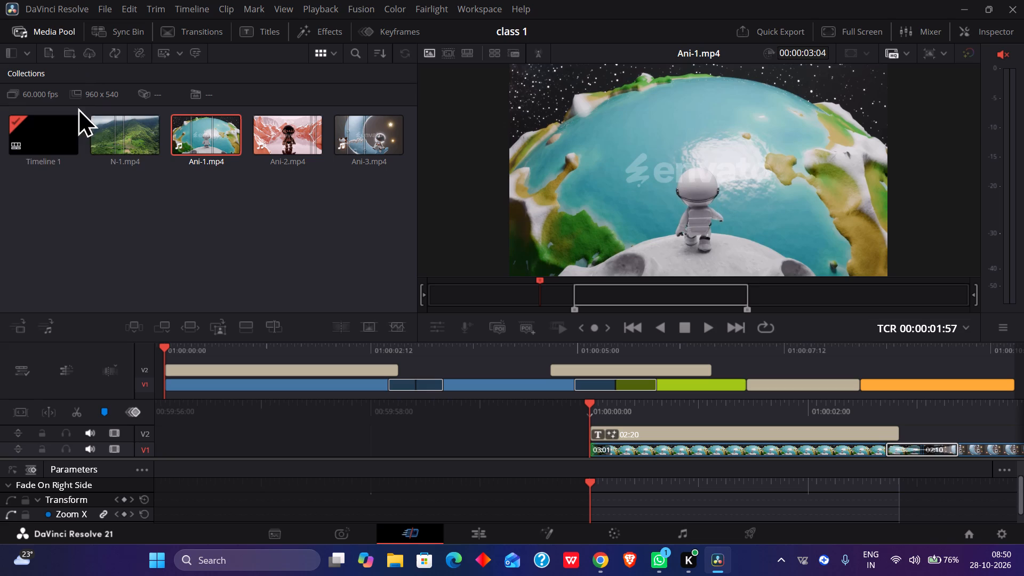
pyautogui.click(65, 141)
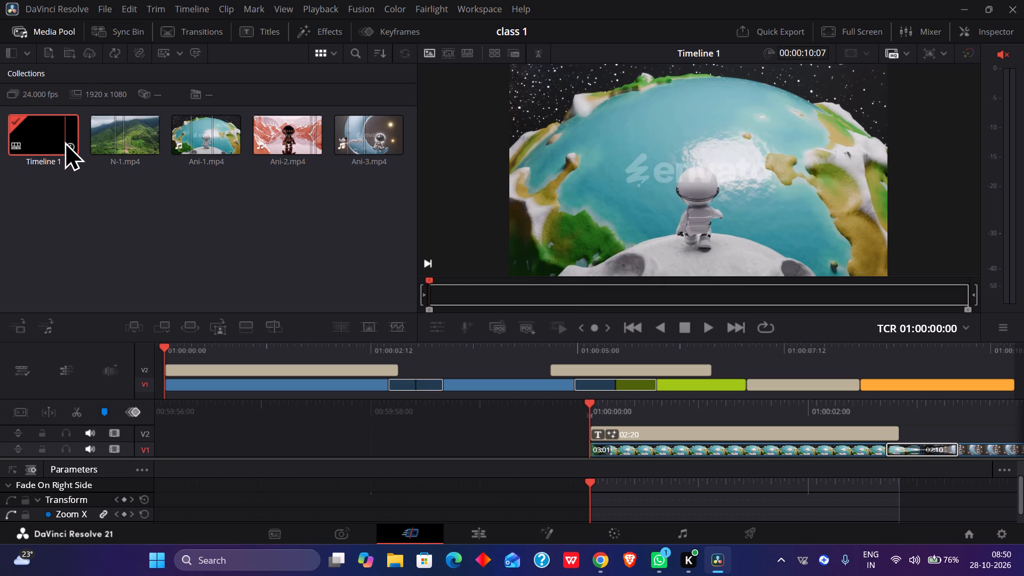
pyautogui.click(703, 329)
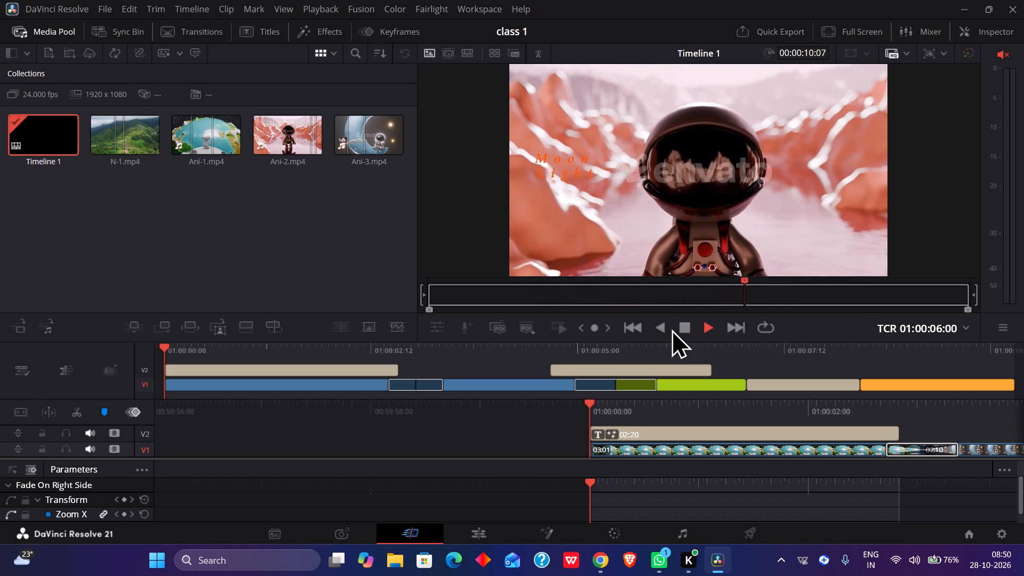
pyautogui.click(651, 329)
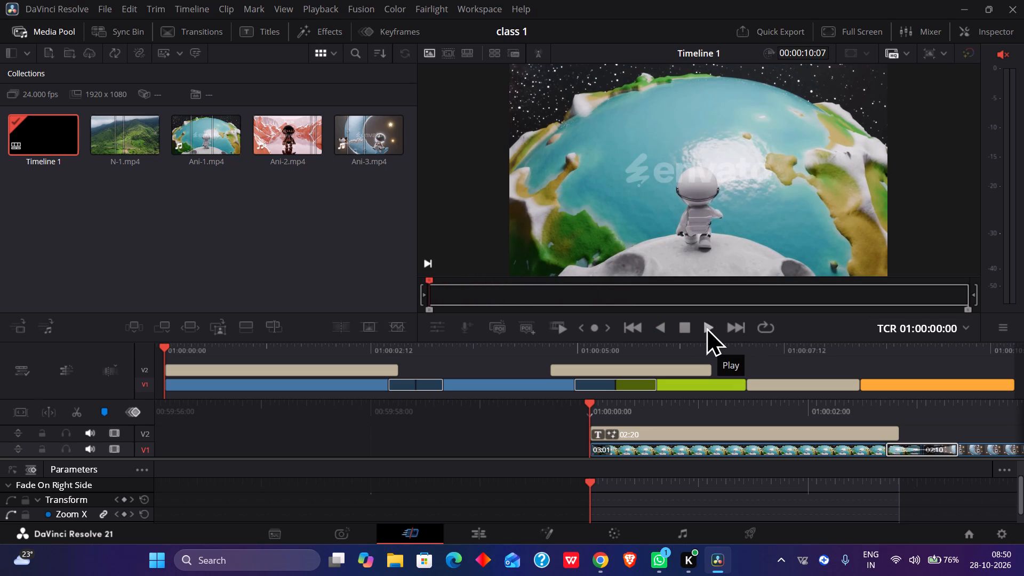
pyautogui.click(706, 326)
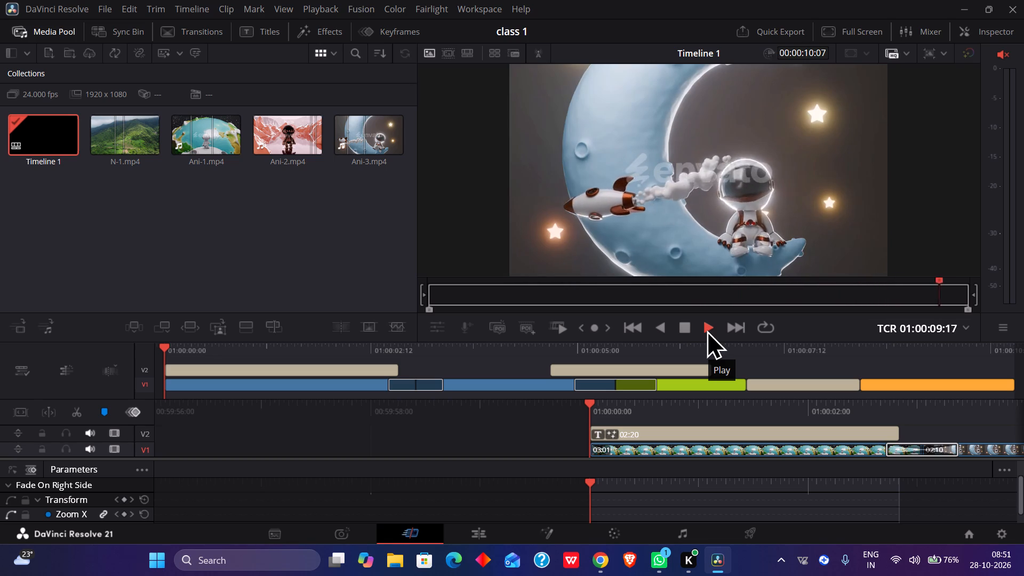
pyautogui.click(711, 323)
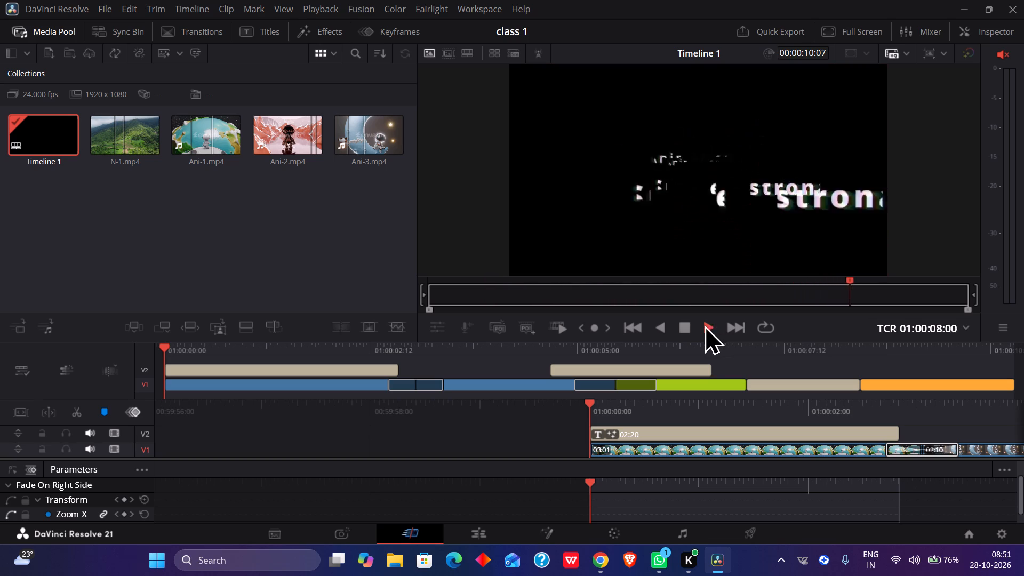
pyautogui.click(660, 328)
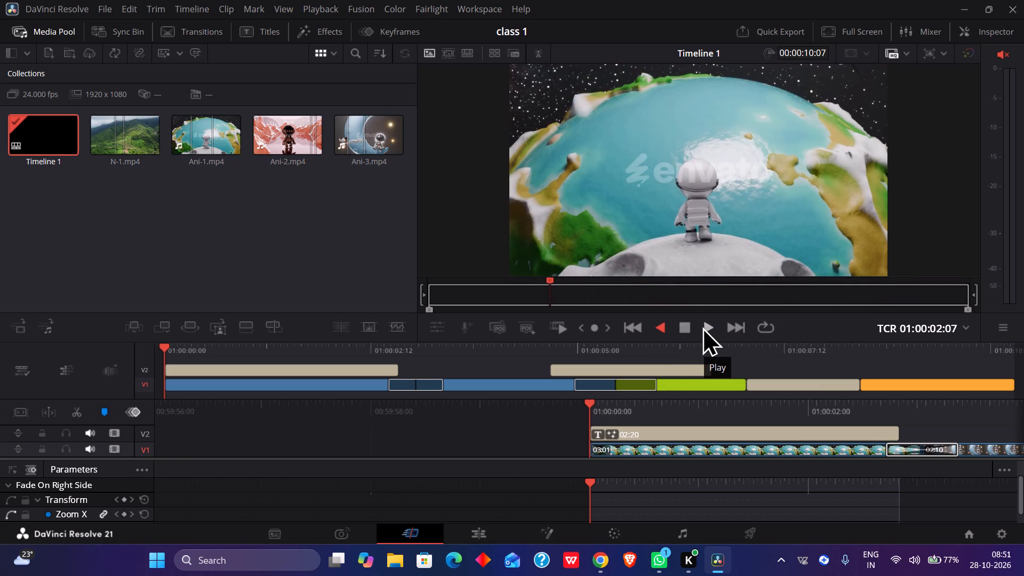
pyautogui.click(688, 331)
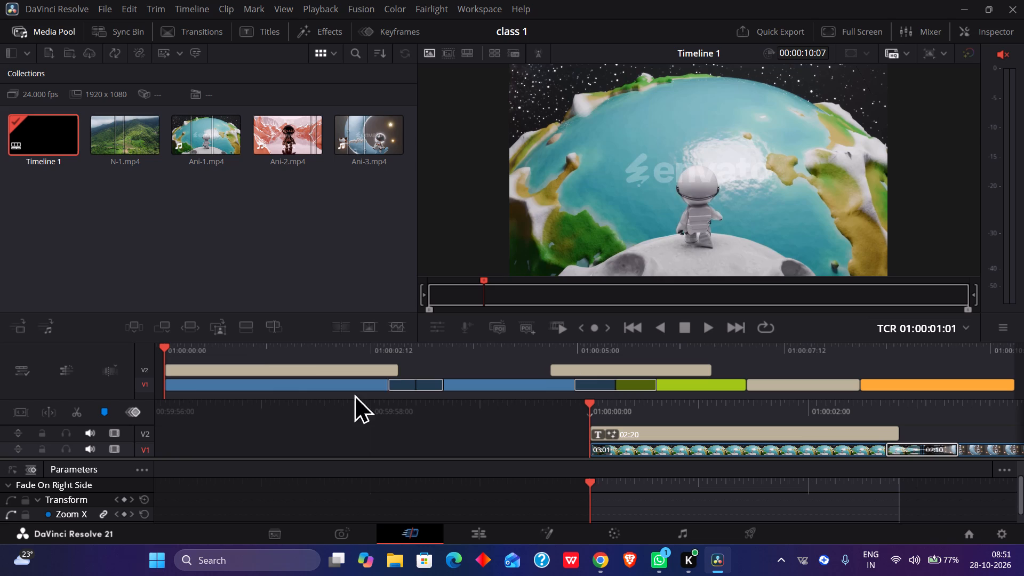
pyautogui.moveTo(164, 342); pyautogui.dragTo(188, 348)
pyautogui.moveTo(165, 346); pyautogui.dragTo(186, 347)
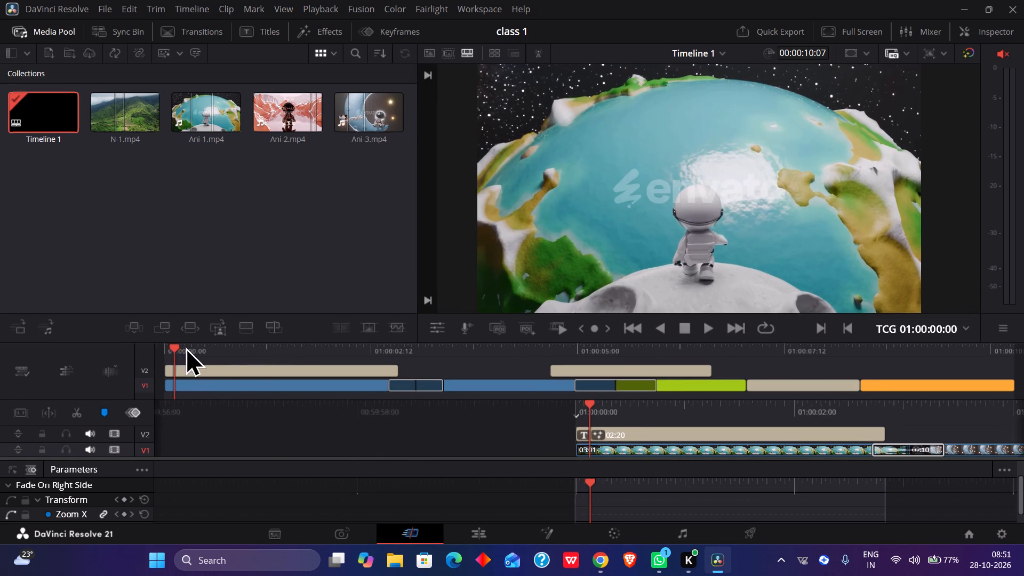
# Scrub Timeline 1 from its opening clip through the later clips and back to the start to review the edit.
pyautogui.moveTo(186, 347); pyautogui.dragTo(789, 342)
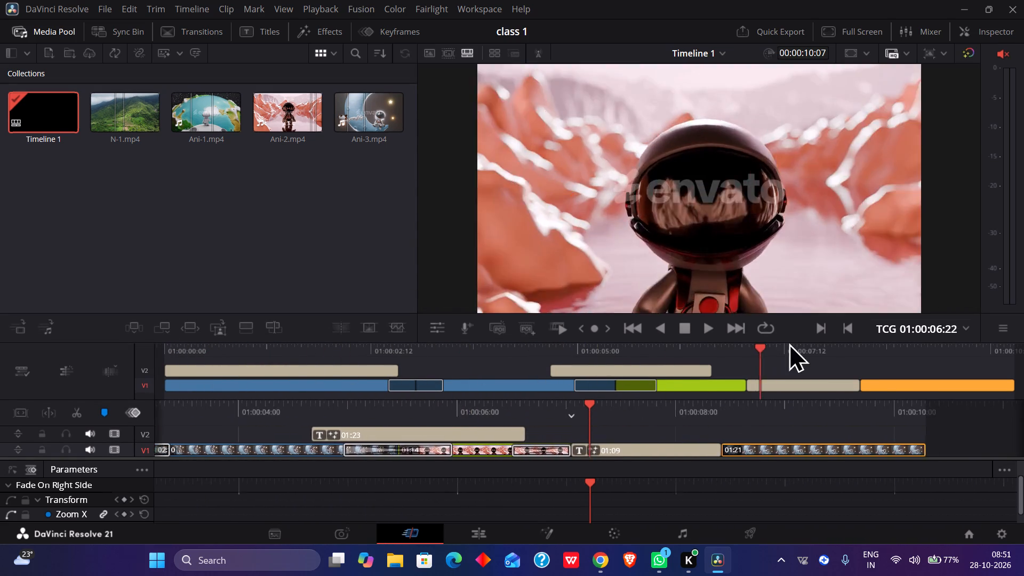
pyautogui.moveTo(789, 342); pyautogui.dragTo(642, 414)
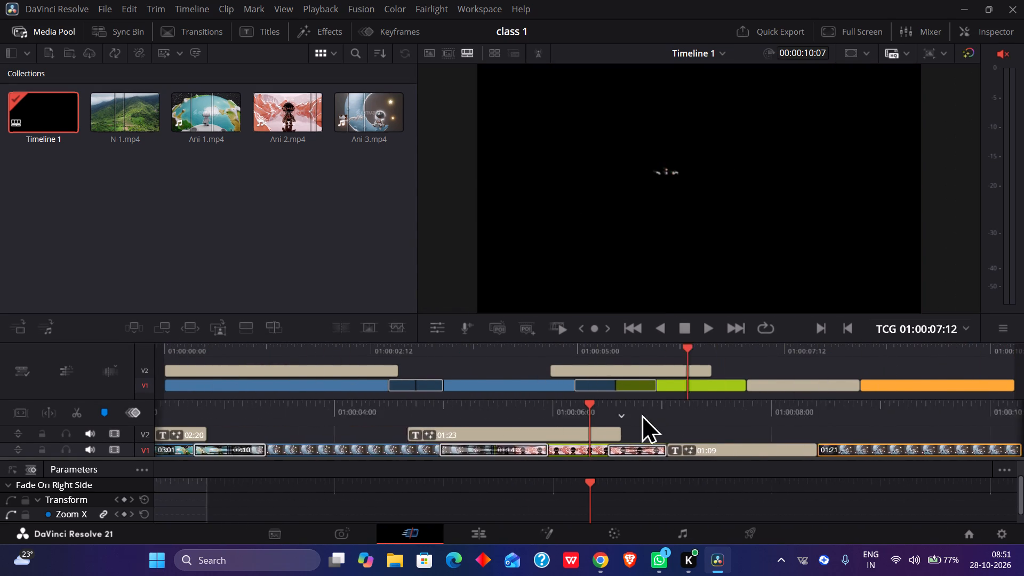
pyautogui.moveTo(642, 414); pyautogui.dragTo(177, 524)
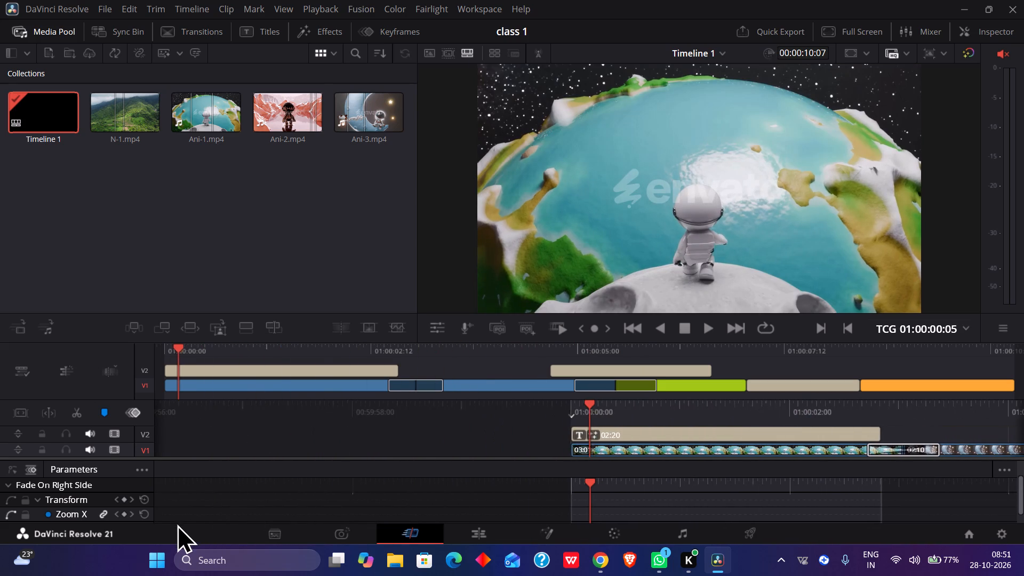
pyautogui.moveTo(177, 524); pyautogui.dragTo(146, 536)
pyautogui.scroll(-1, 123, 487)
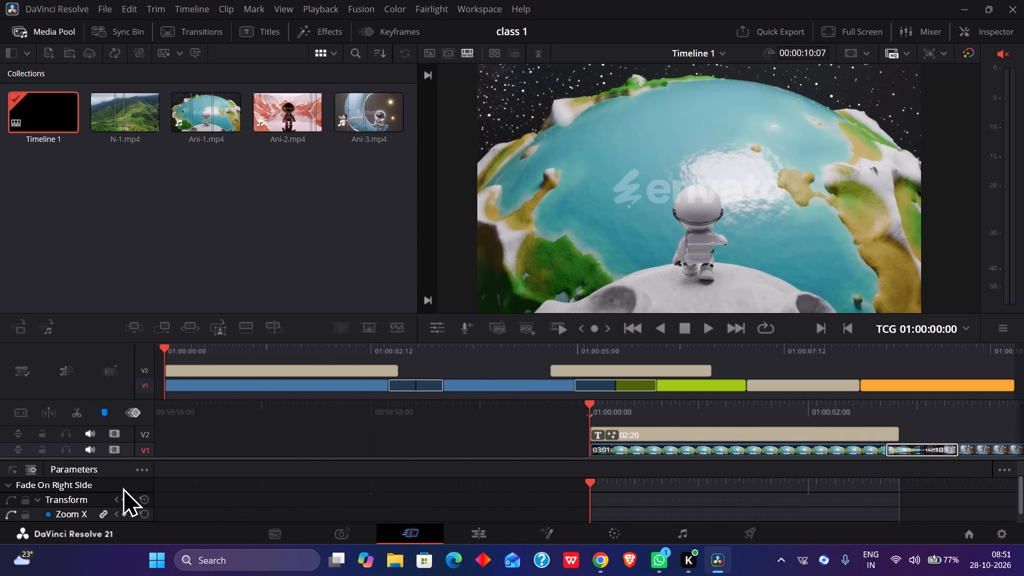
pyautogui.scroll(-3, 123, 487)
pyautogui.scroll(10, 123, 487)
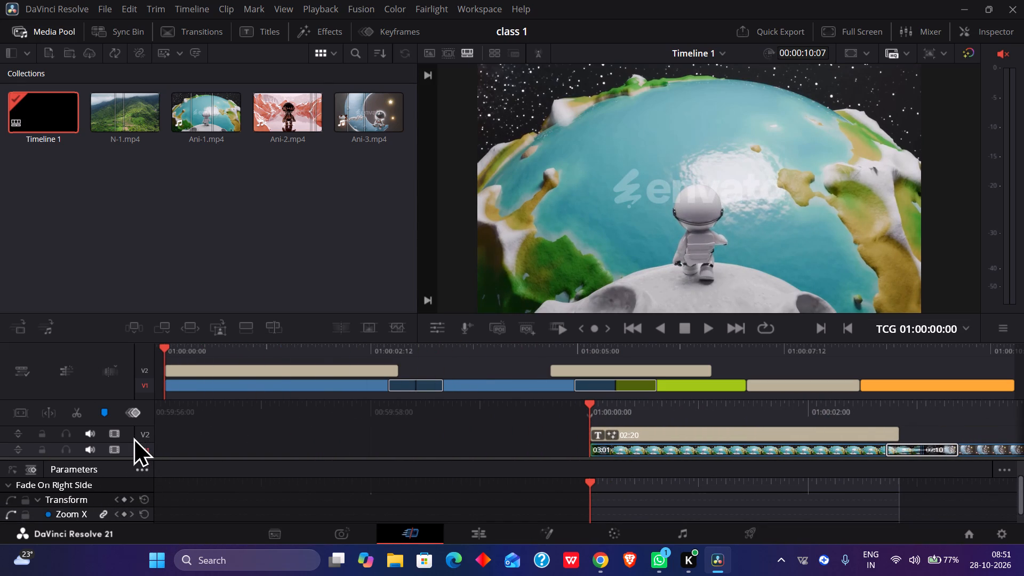